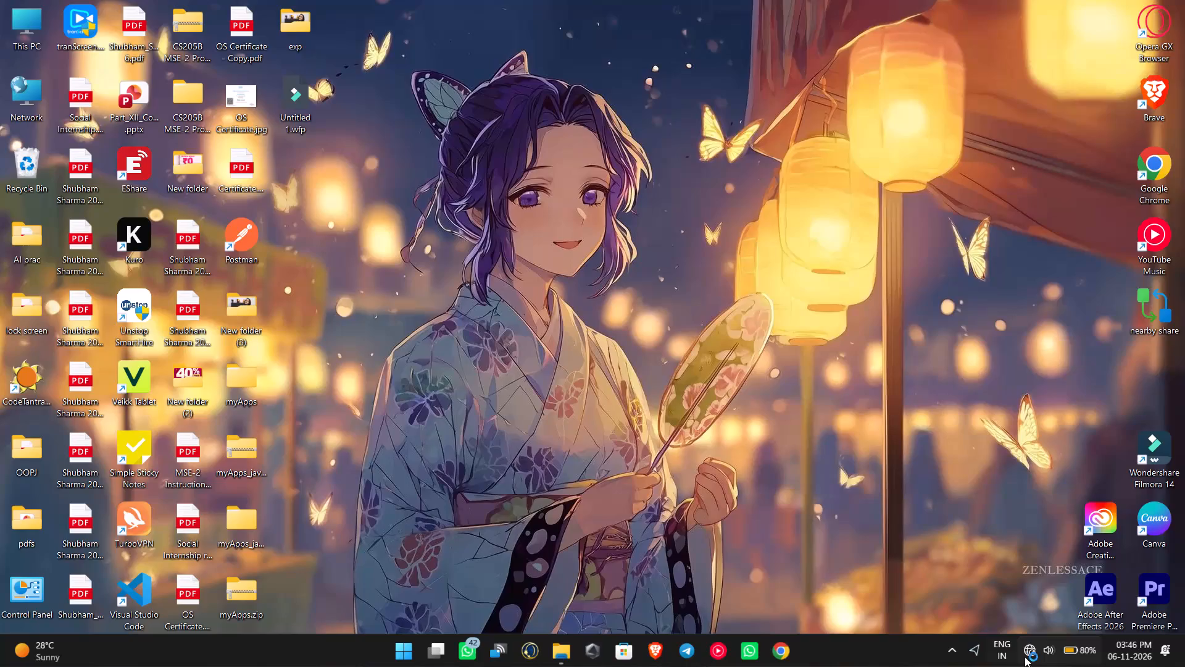
# Connect the computer to the I2301 mobile hotspot over Wi-Fi.
pyautogui.click(1036, 663)
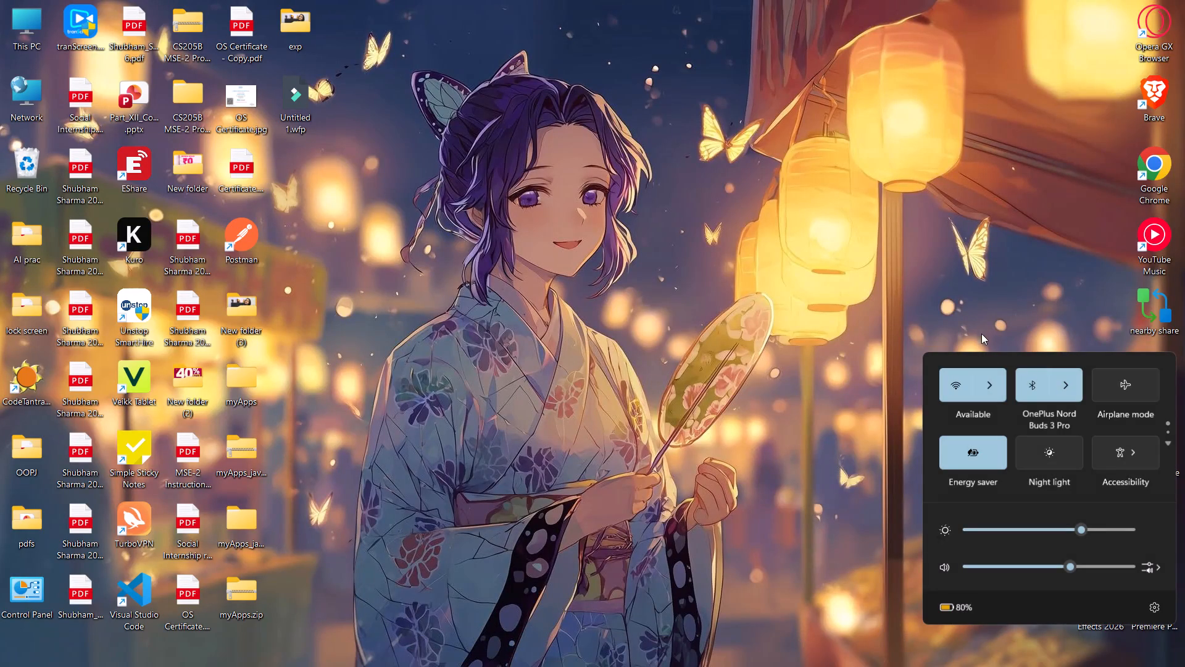
pyautogui.click(996, 402)
pyautogui.click(997, 389)
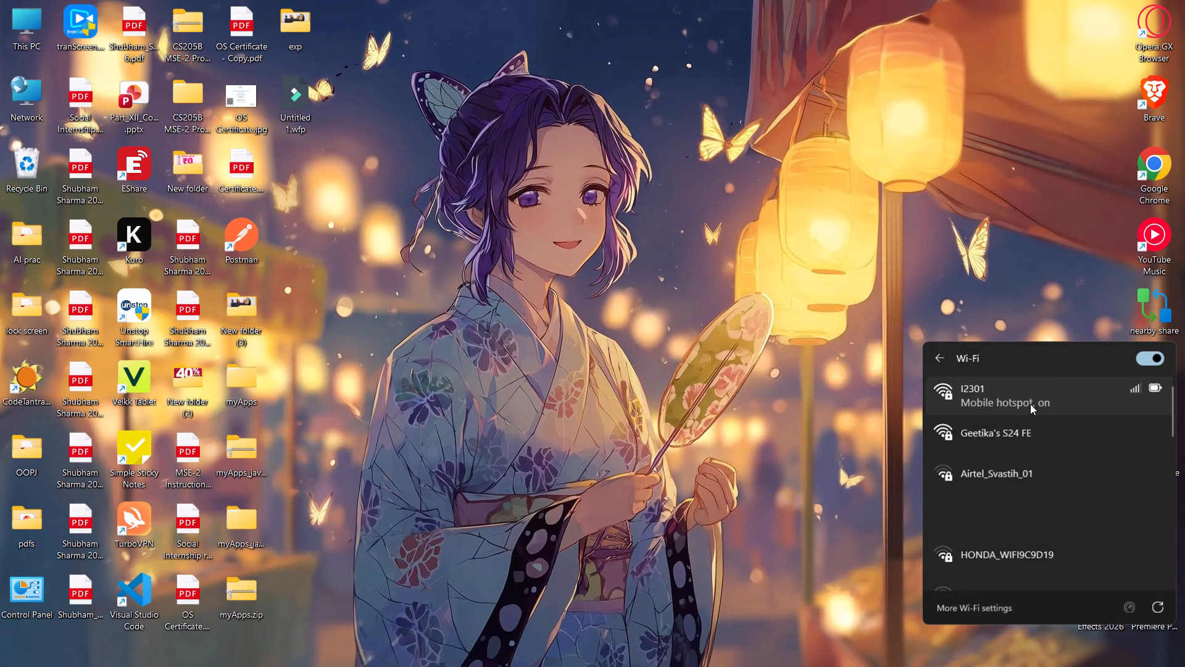
pyautogui.click(1030, 404)
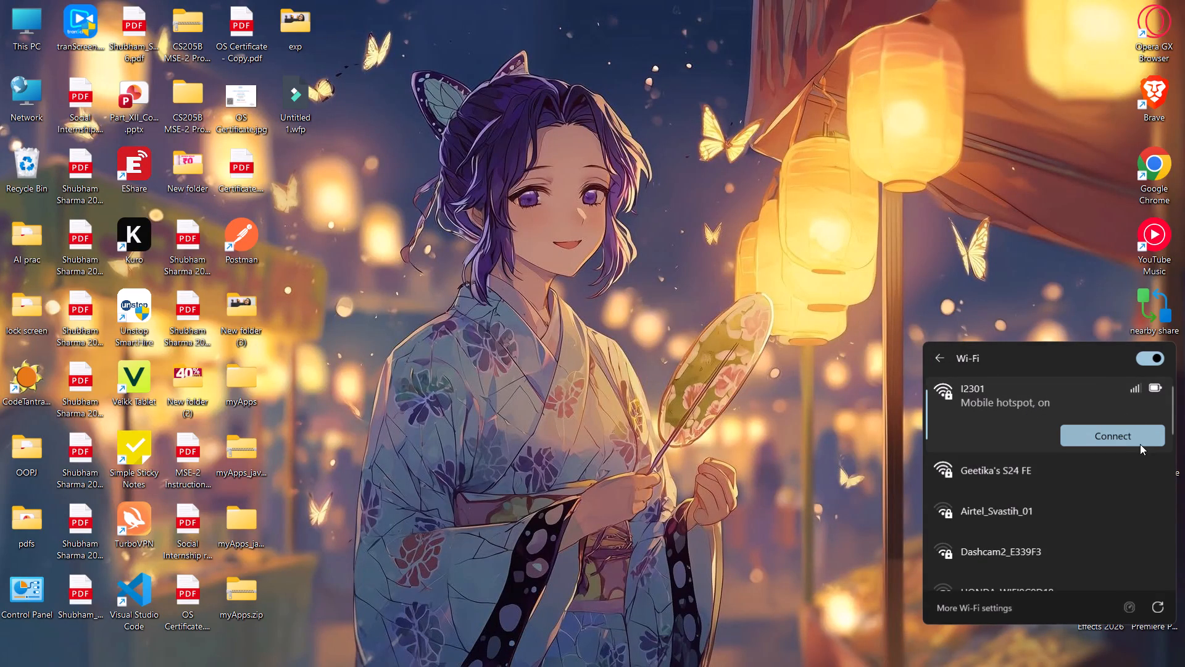
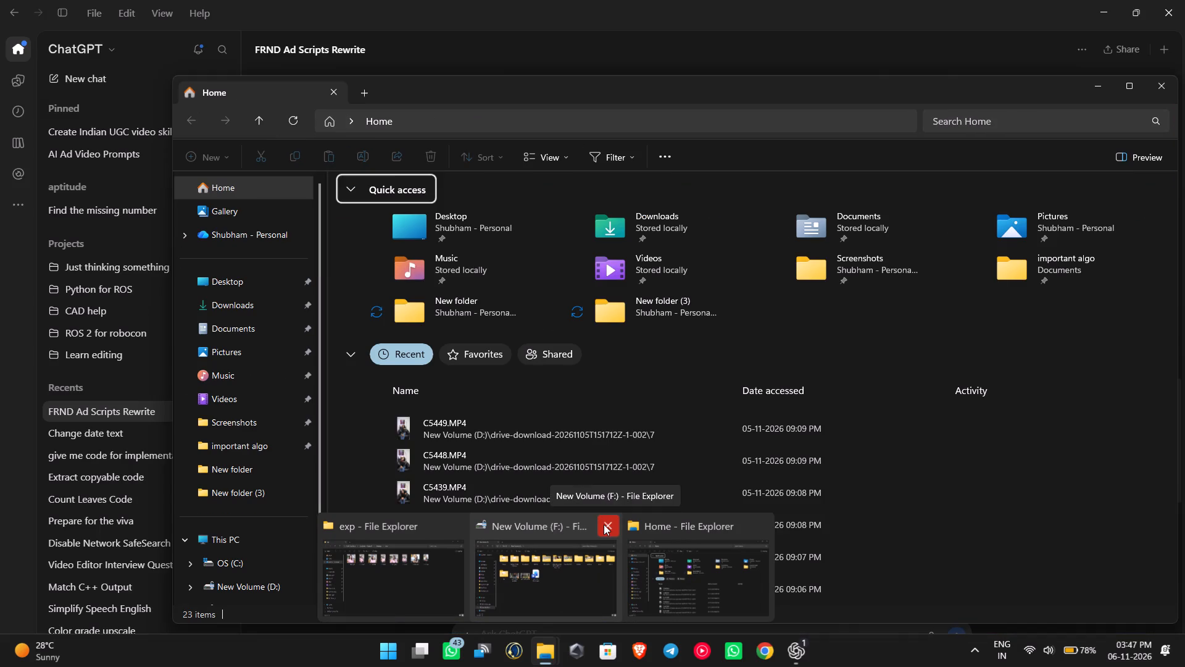
# Close the New Volume (F:) and Home File Explorer windows, keeping only the exp window open.
pyautogui.click(604, 524)
pyautogui.click(695, 524)
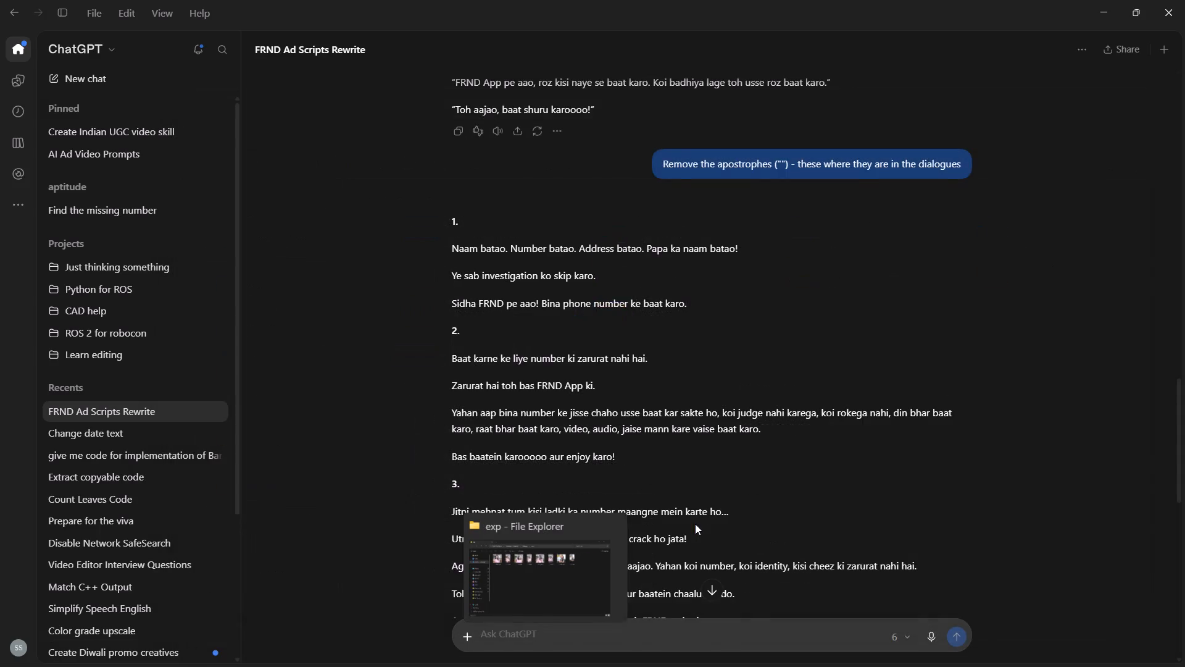
# In File Explorer, go to the Caption-Studio-Followers folder on New Volume (F:) and run start.bat, allowing it to launch.
pyautogui.click(552, 569)
pyautogui.scroll(-2, 191, 483)
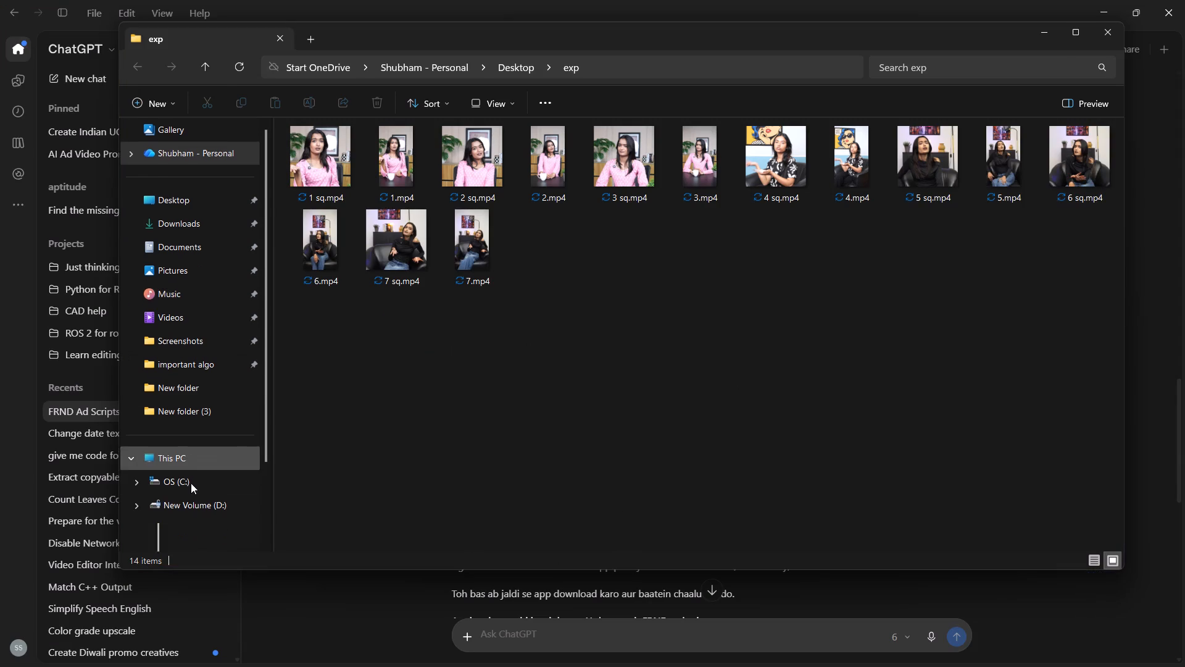
pyautogui.scroll(-2, 191, 483)
pyautogui.click(206, 438)
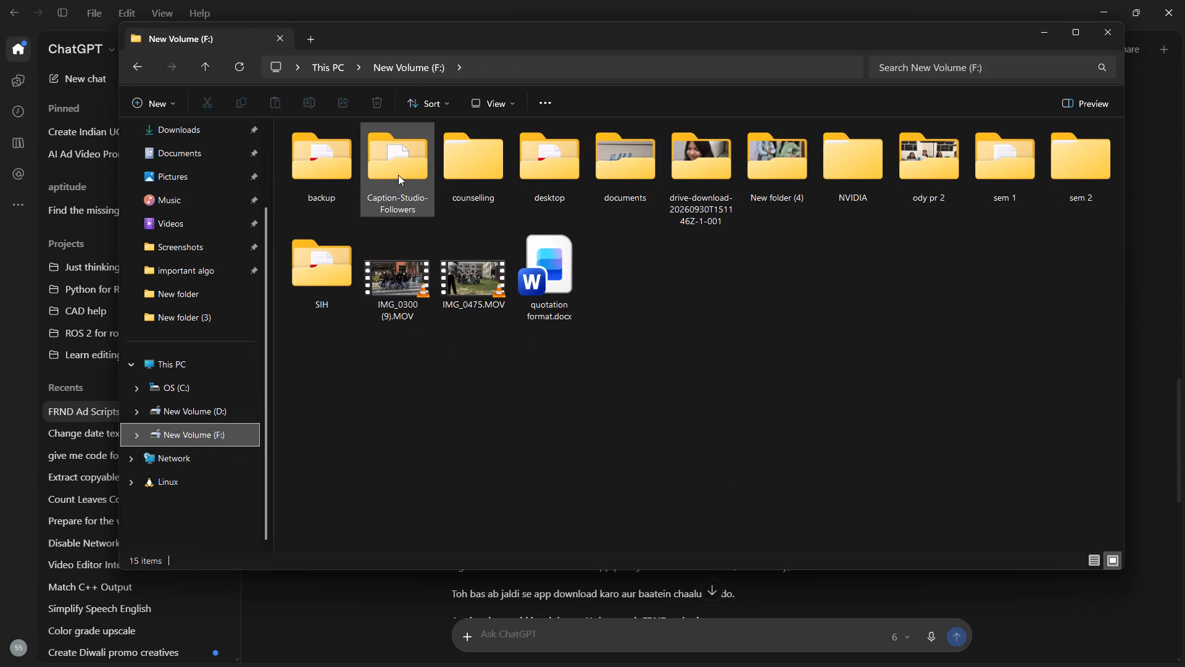
pyautogui.doubleClick(398, 175)
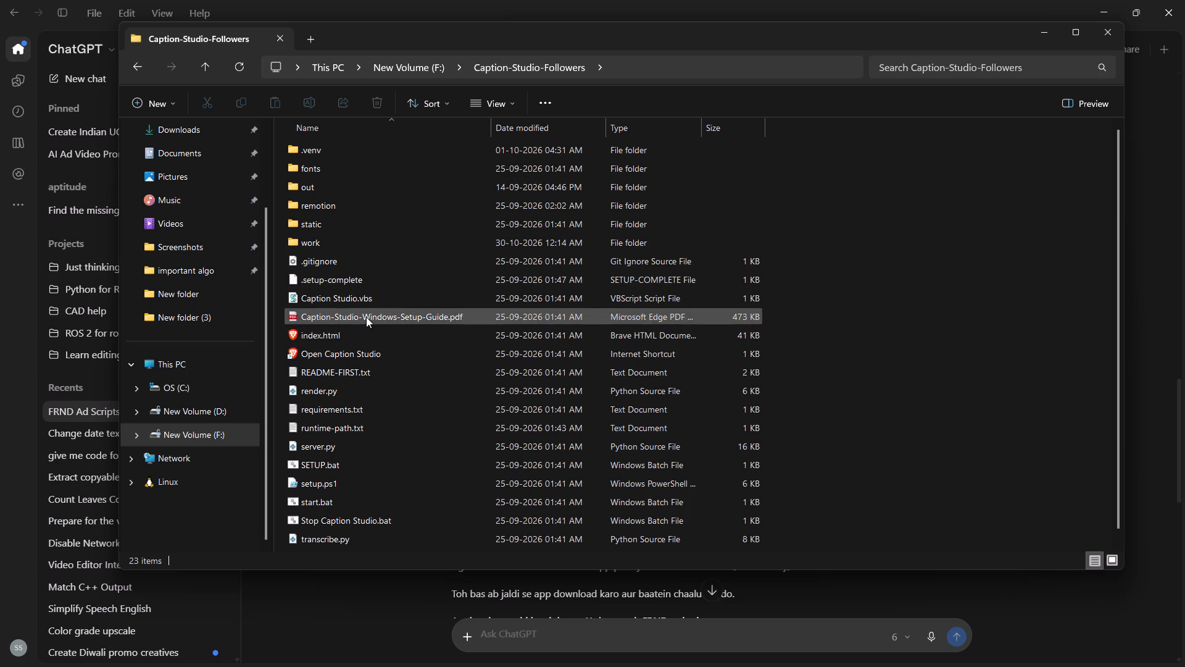
pyautogui.scroll(-4, 393, 469)
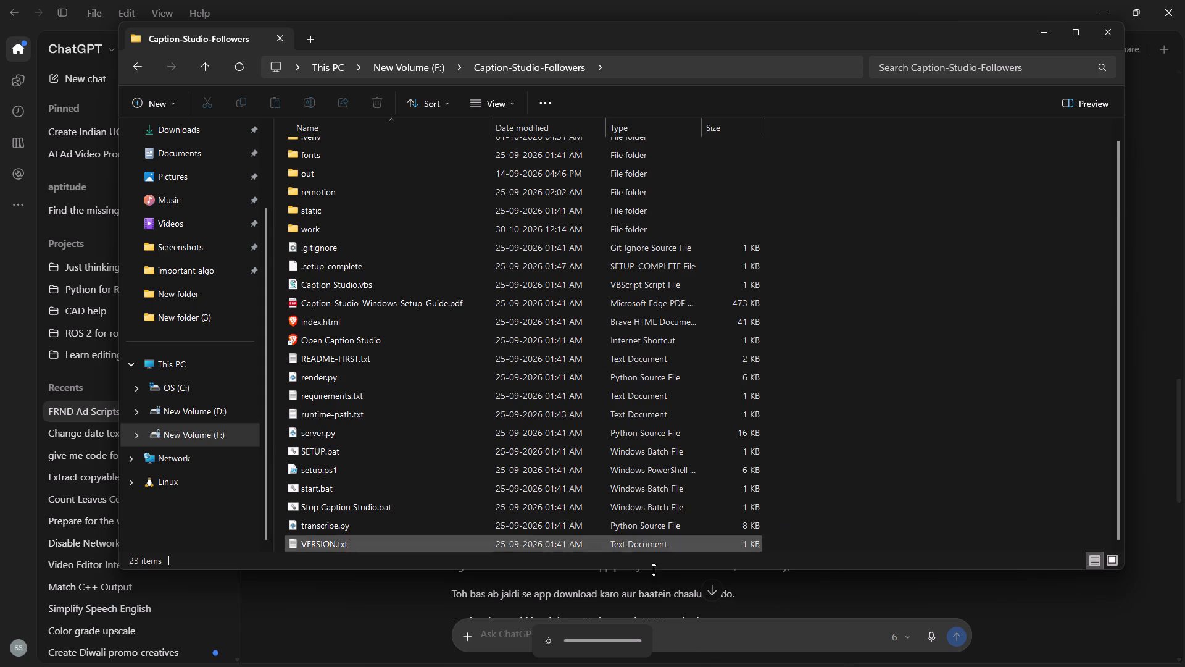
pyautogui.doubleClick(341, 489)
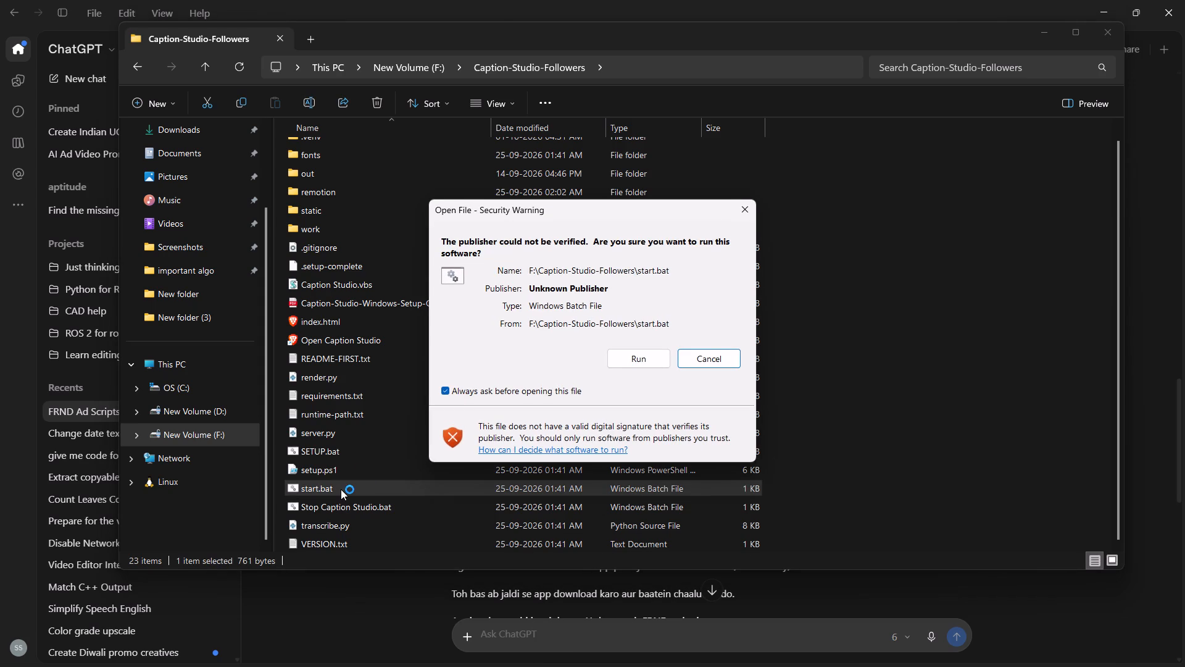
pyautogui.click(645, 360)
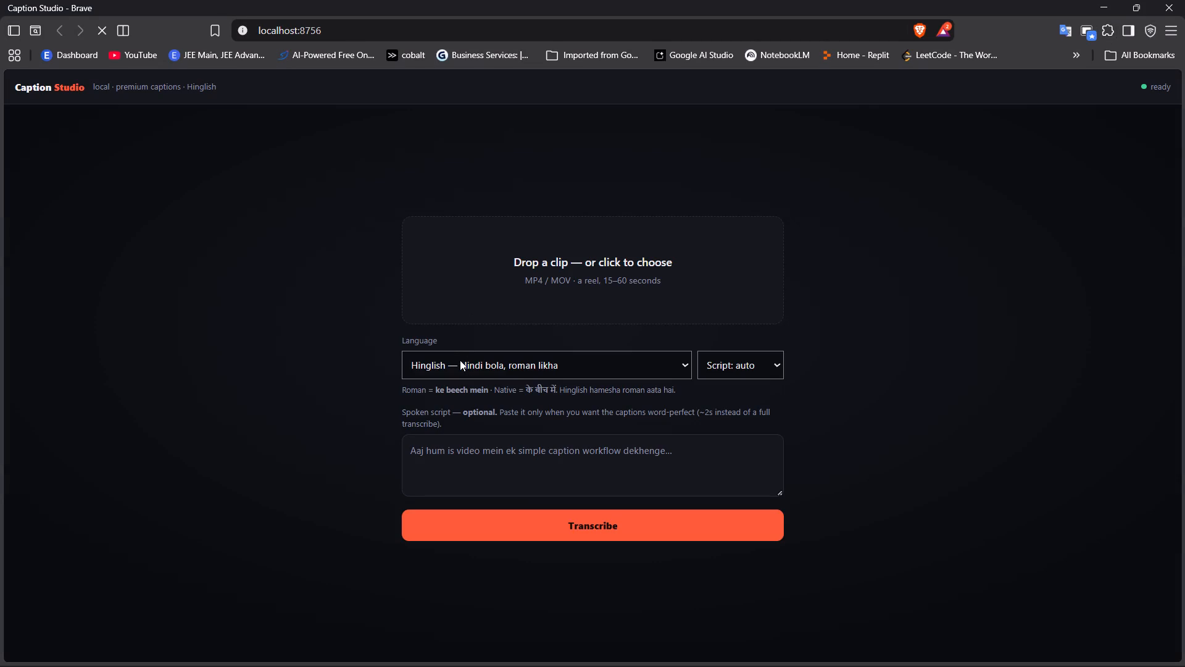
# Load the clip 1.mp4 from the exp folder on the Desktop into Caption Studio.
pyautogui.click(550, 275)
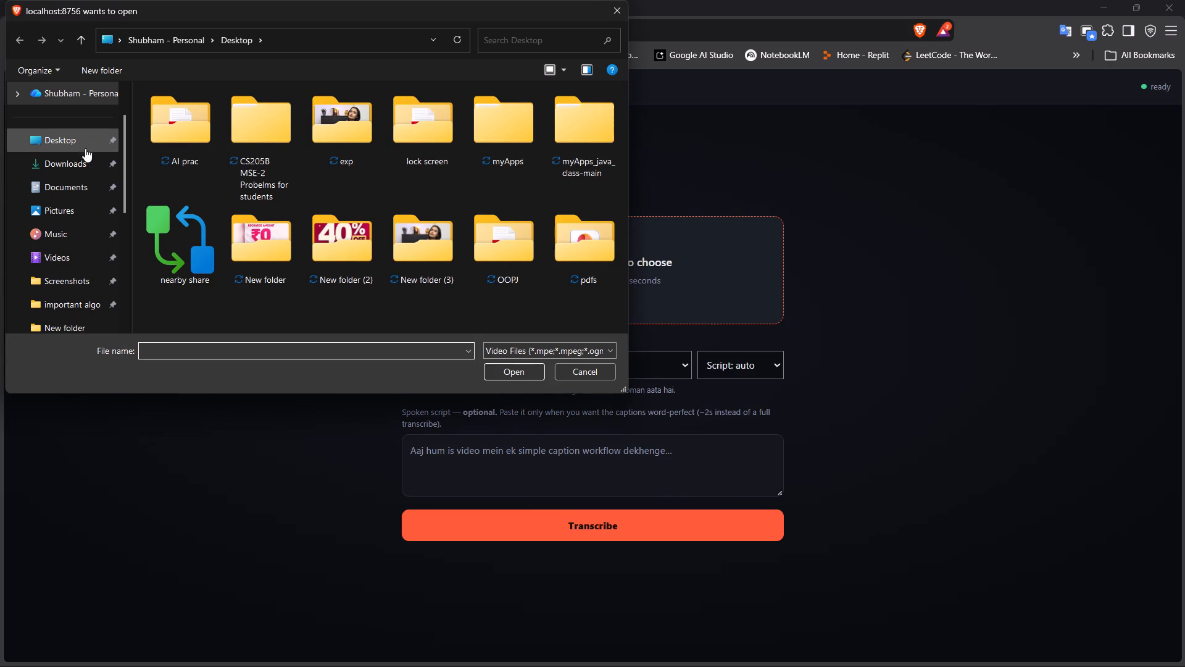
pyautogui.click(67, 134)
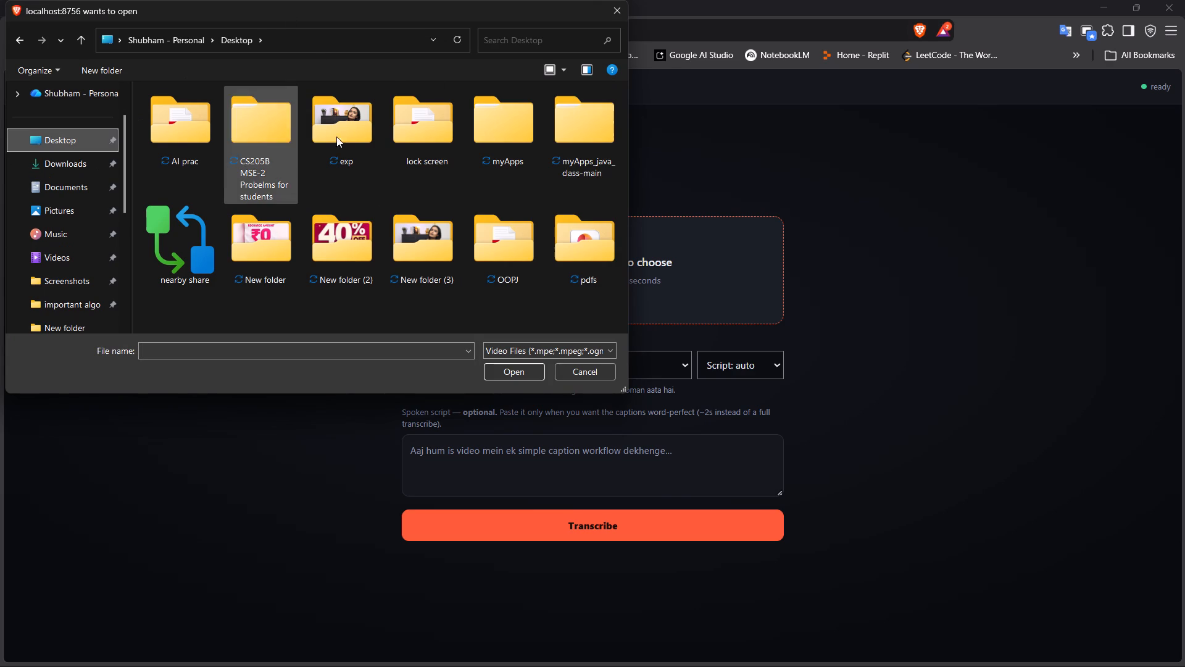
pyautogui.doubleClick(361, 140)
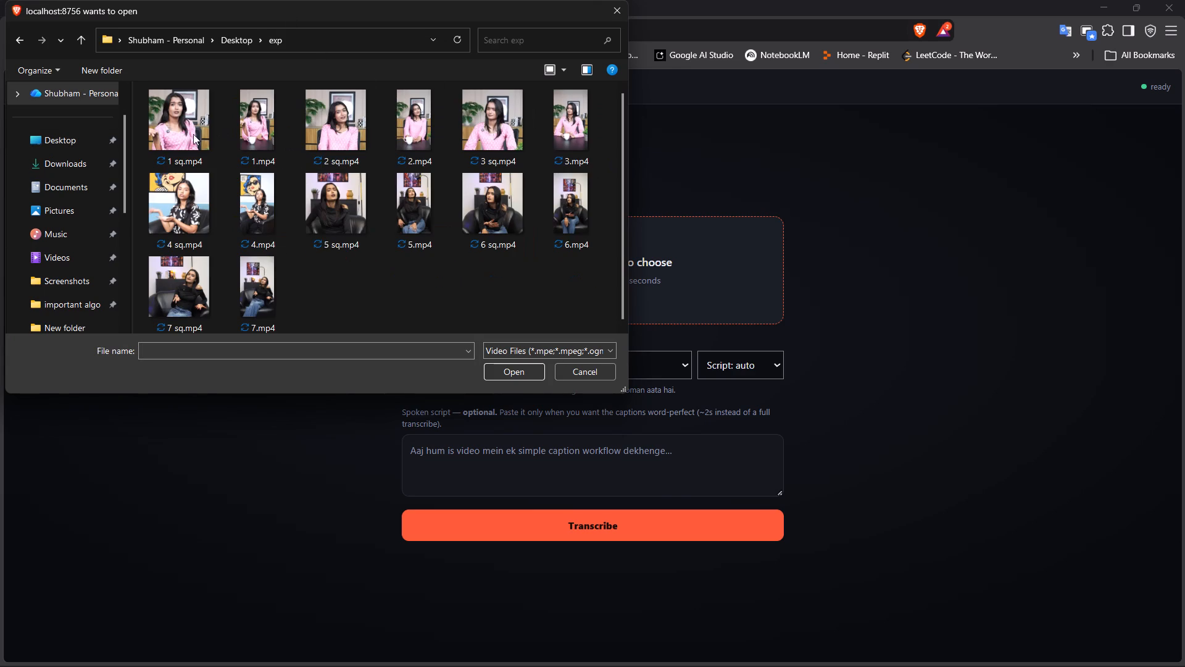
pyautogui.click(266, 138)
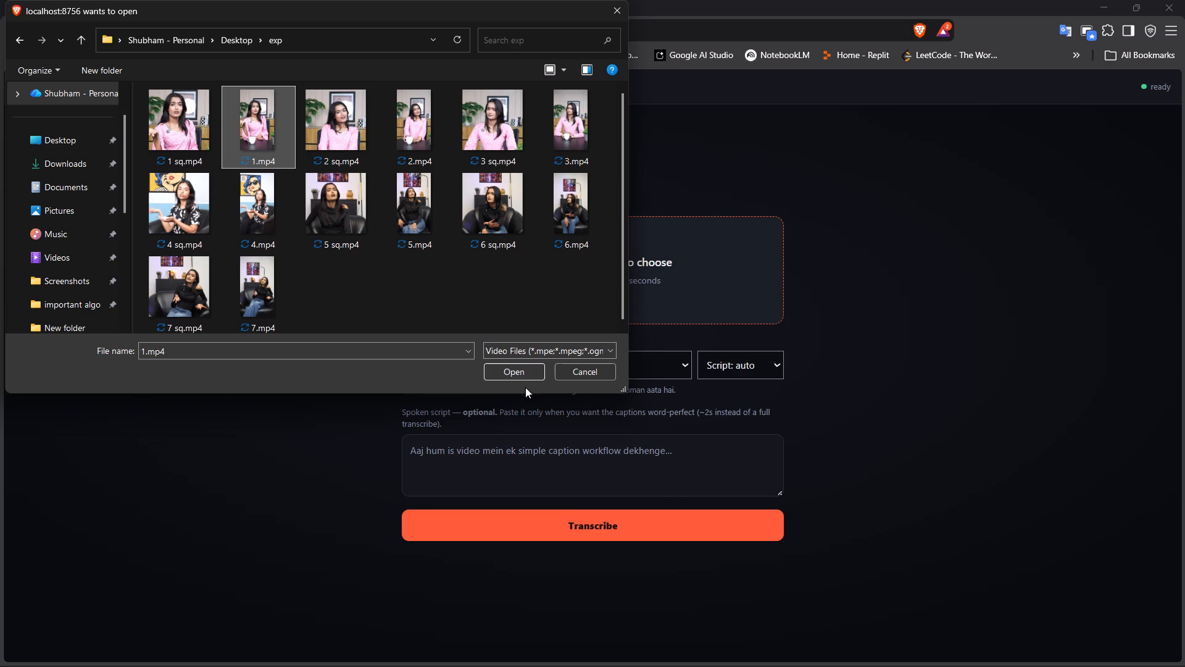
pyautogui.click(519, 368)
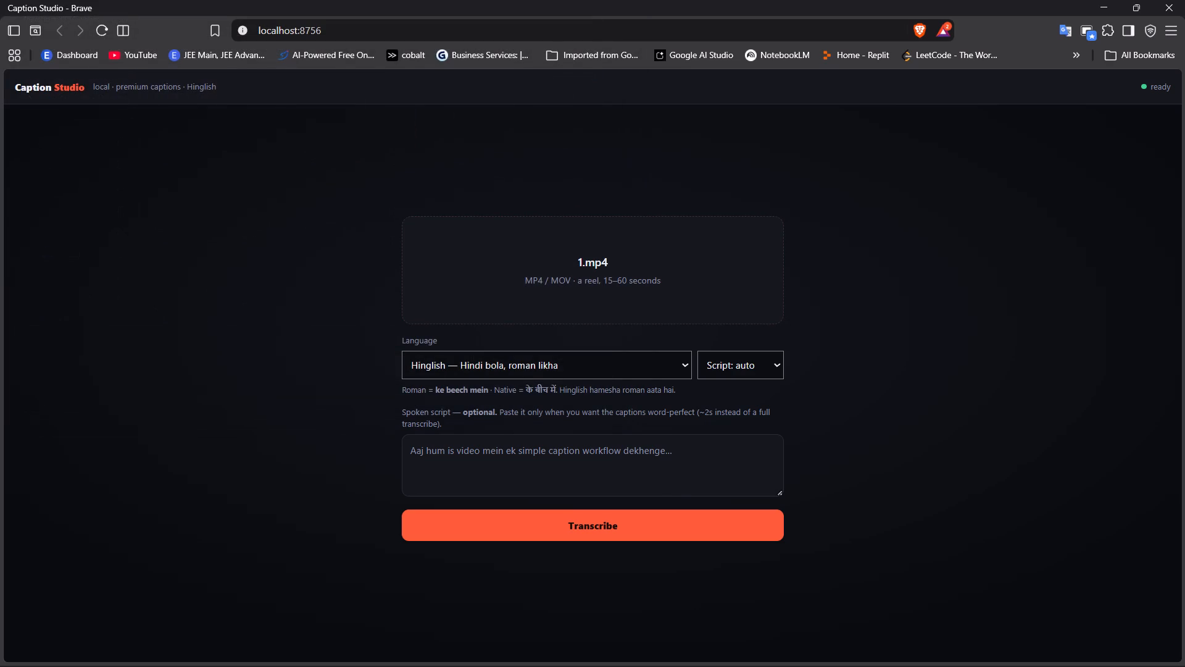
pyautogui.click(780, 651)
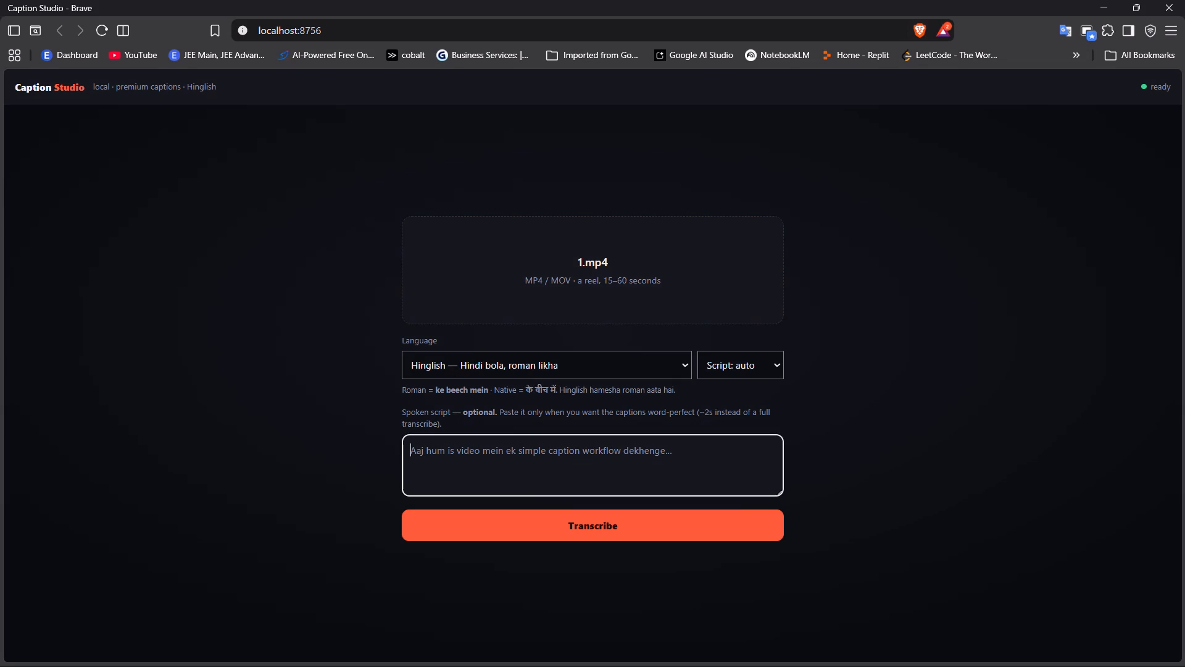
pyautogui.hotkey('ctrl', 'v')
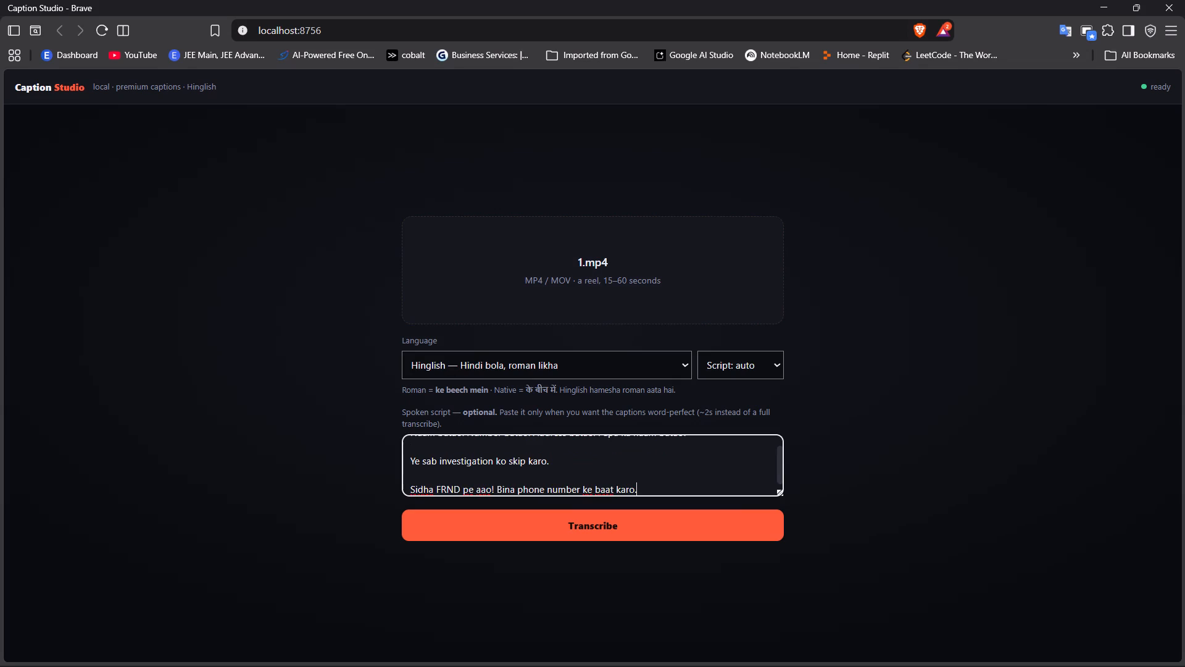
# Check the pasted script from start to end and start transcribing 1.mp4.
pyautogui.scroll(1, 554, 464)
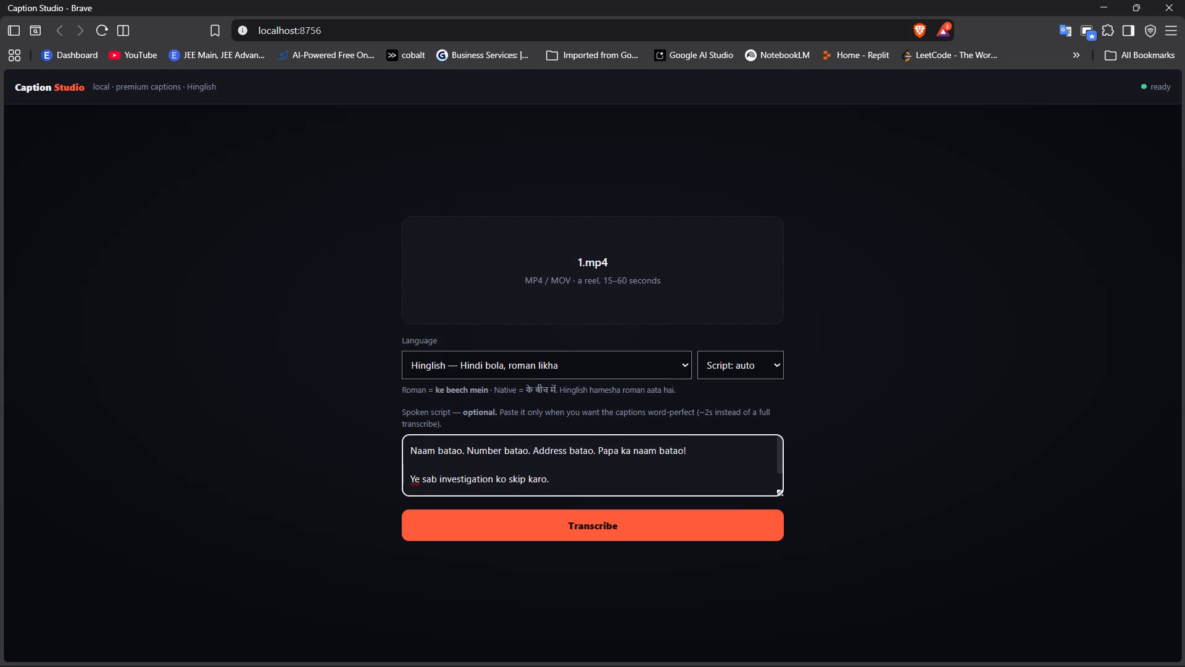
pyautogui.scroll(1, 554, 464)
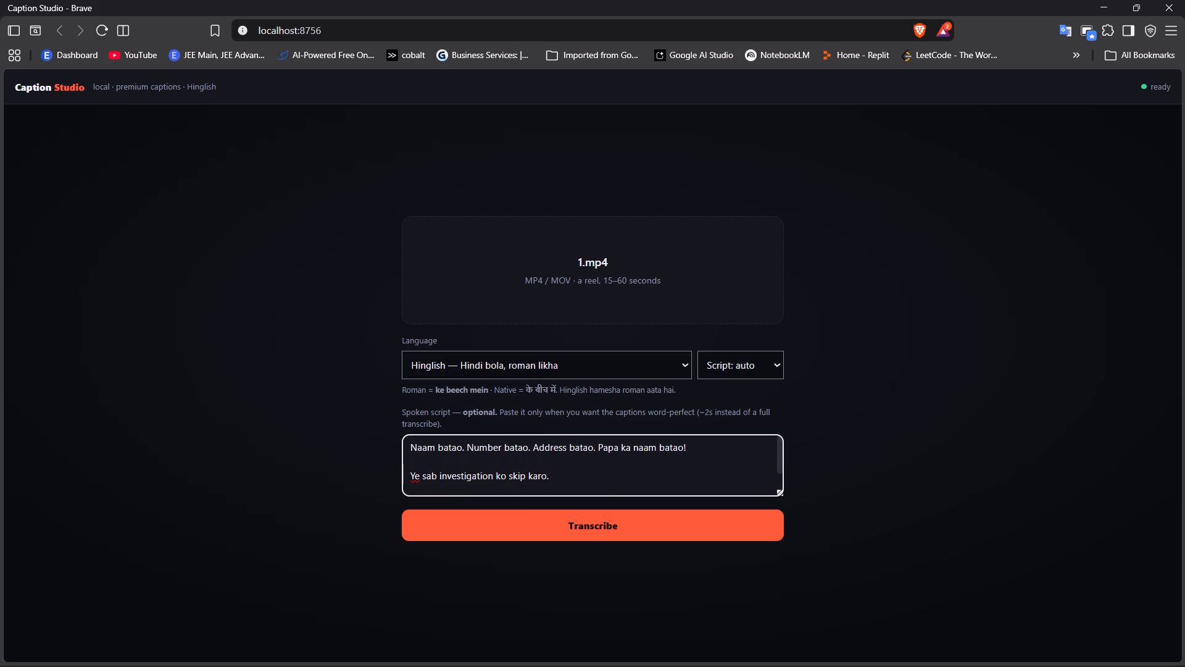
pyautogui.scroll(1, 554, 464)
pyautogui.scroll(-1, 579, 465)
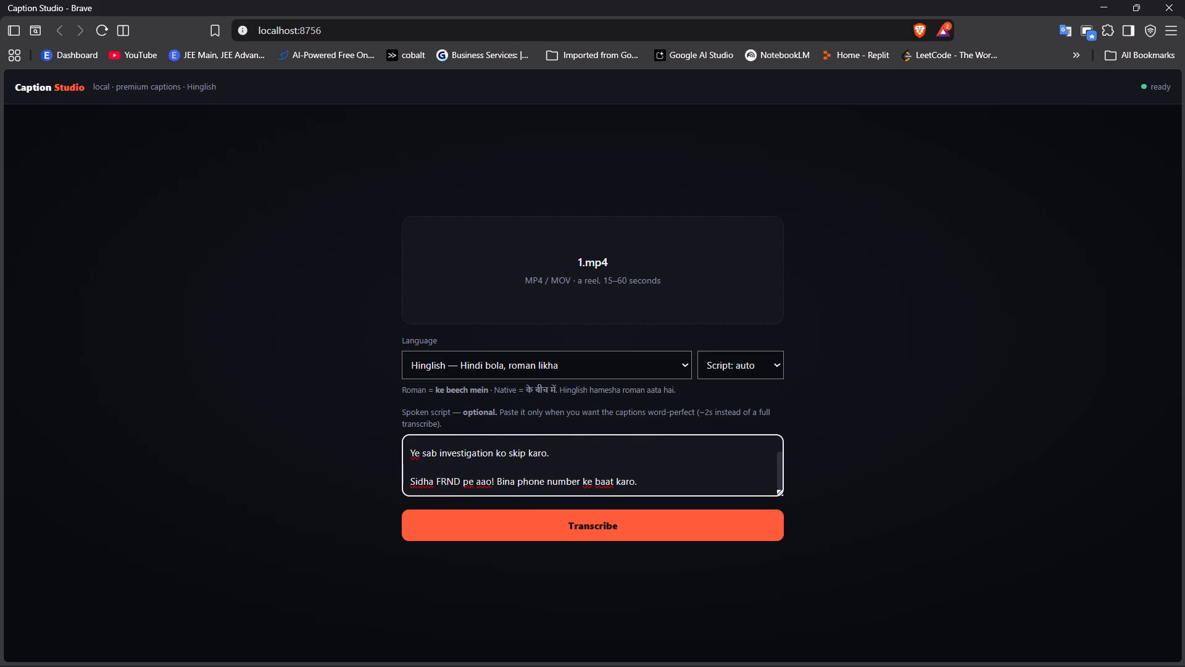
pyautogui.click(628, 526)
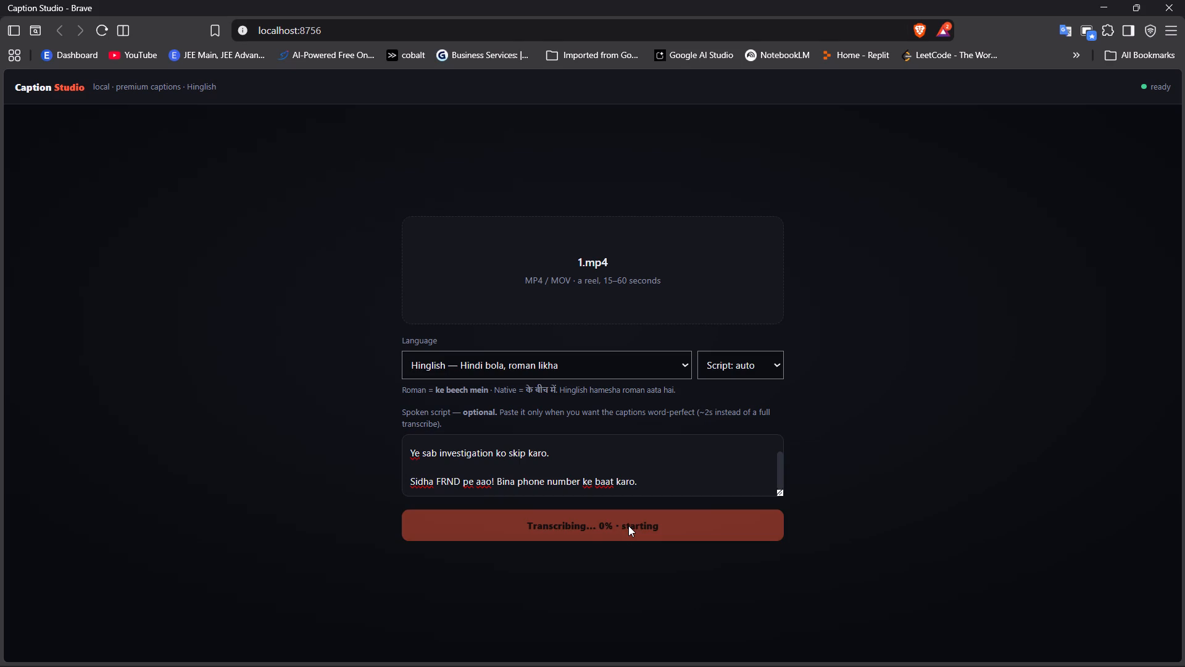
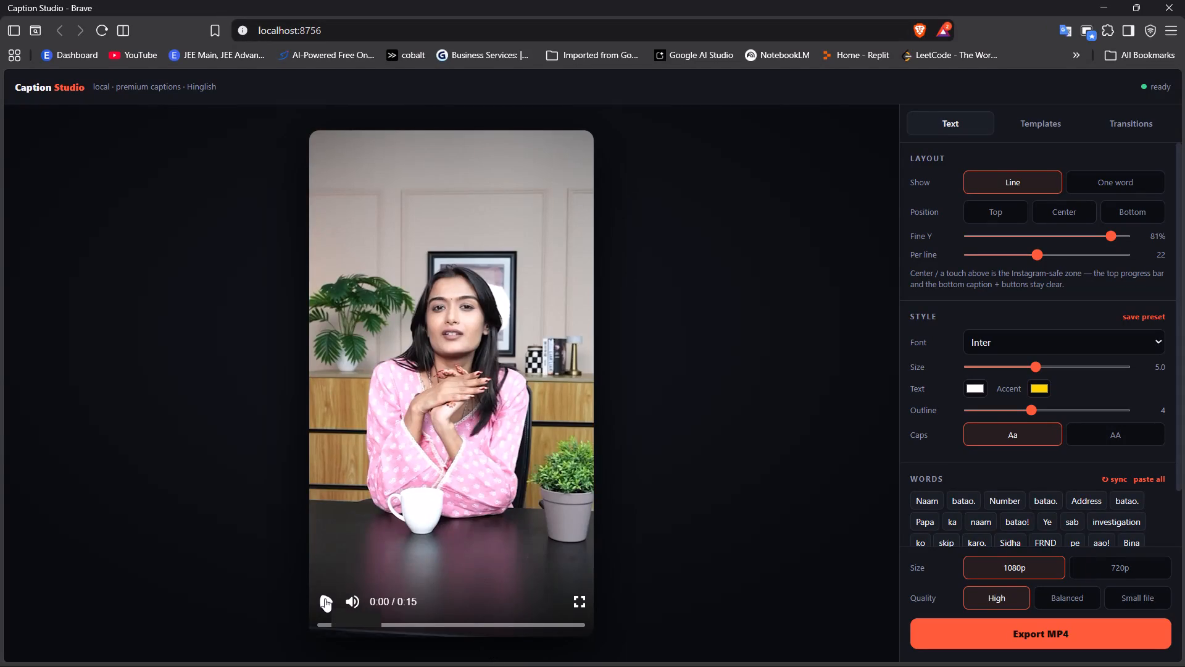
# Set the caption size to 3.3 while previewing 1.mp4 and export the captioned clip as MP4.
pyautogui.click(325, 598)
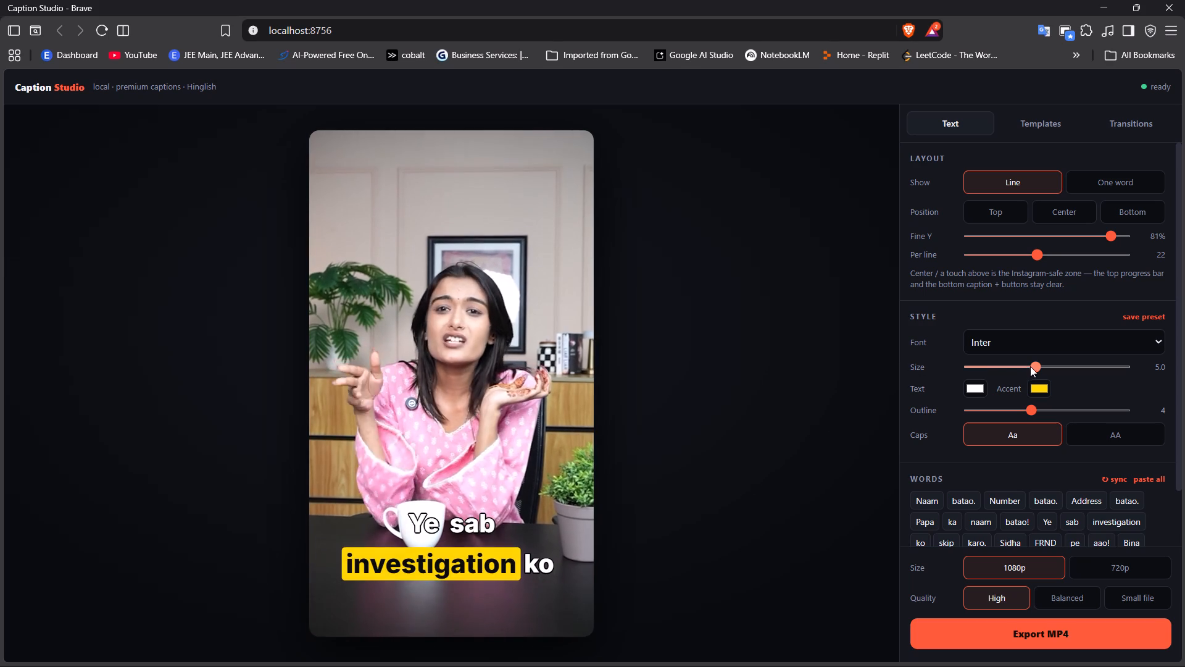
pyautogui.moveTo(1031, 367); pyautogui.dragTo(997, 373)
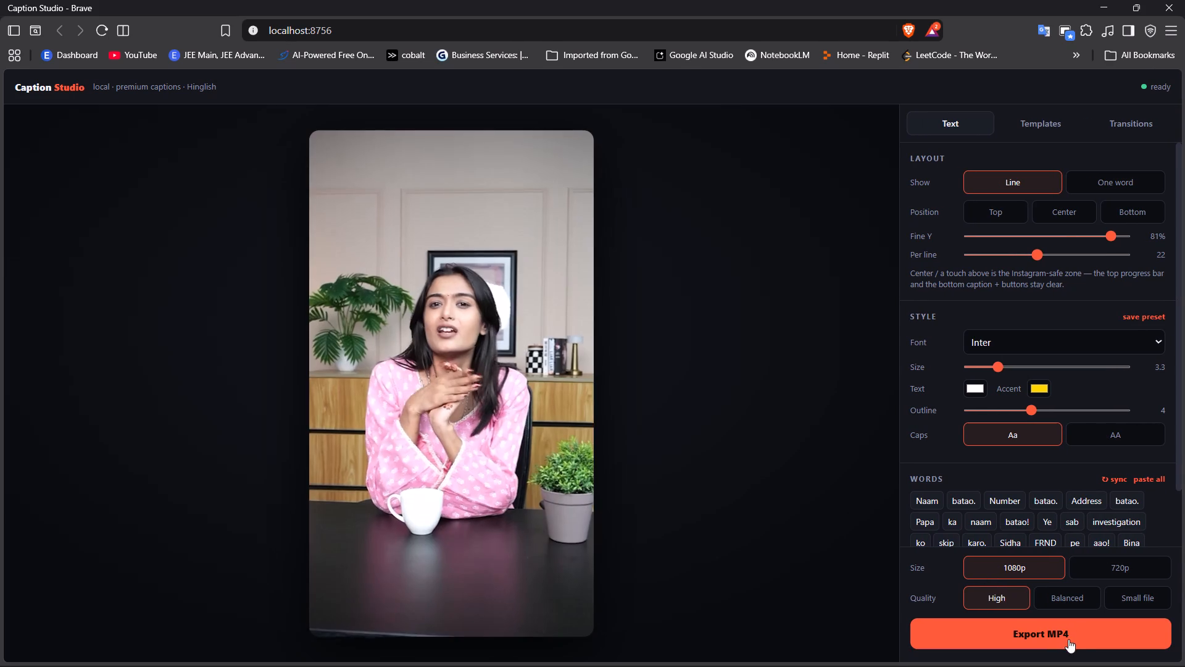
pyautogui.click(1062, 634)
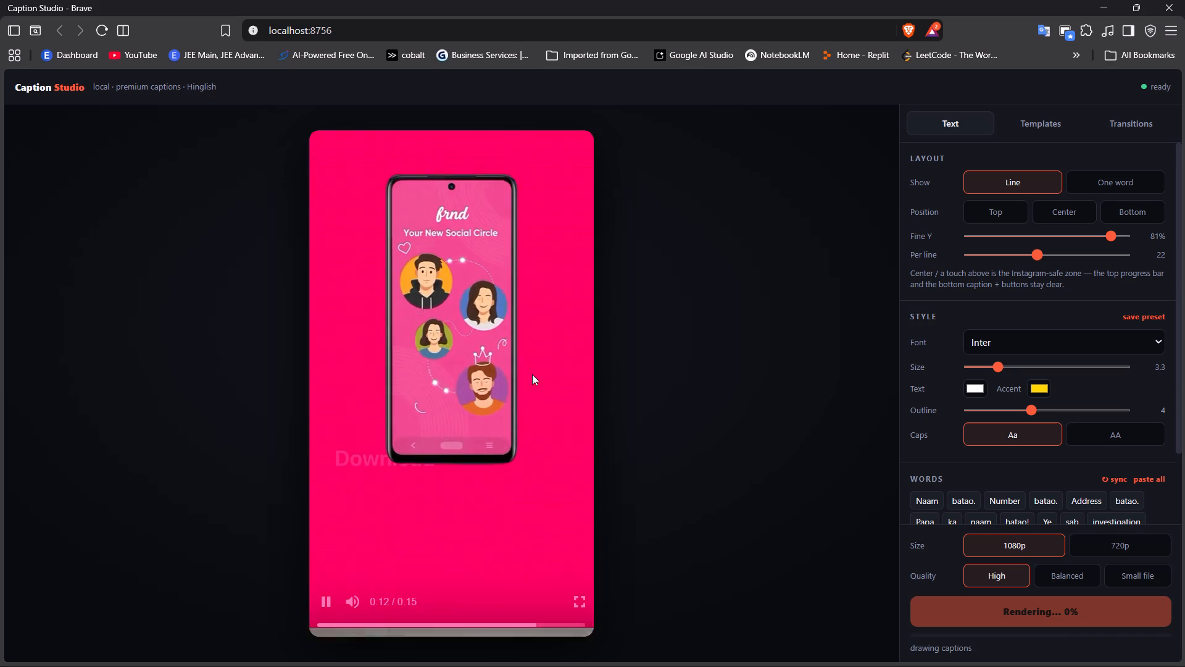
pyautogui.click(489, 402)
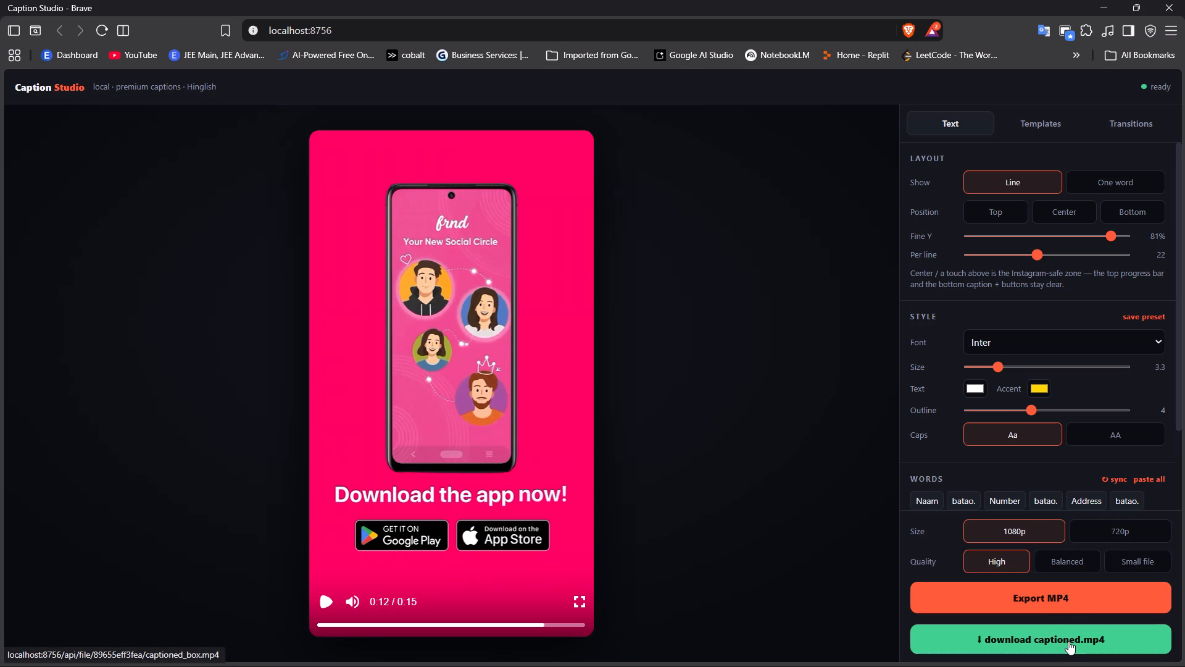
# Start downloading the captioned video and create a Desktop folder named pr 17 as its save location.
pyautogui.click(1068, 641)
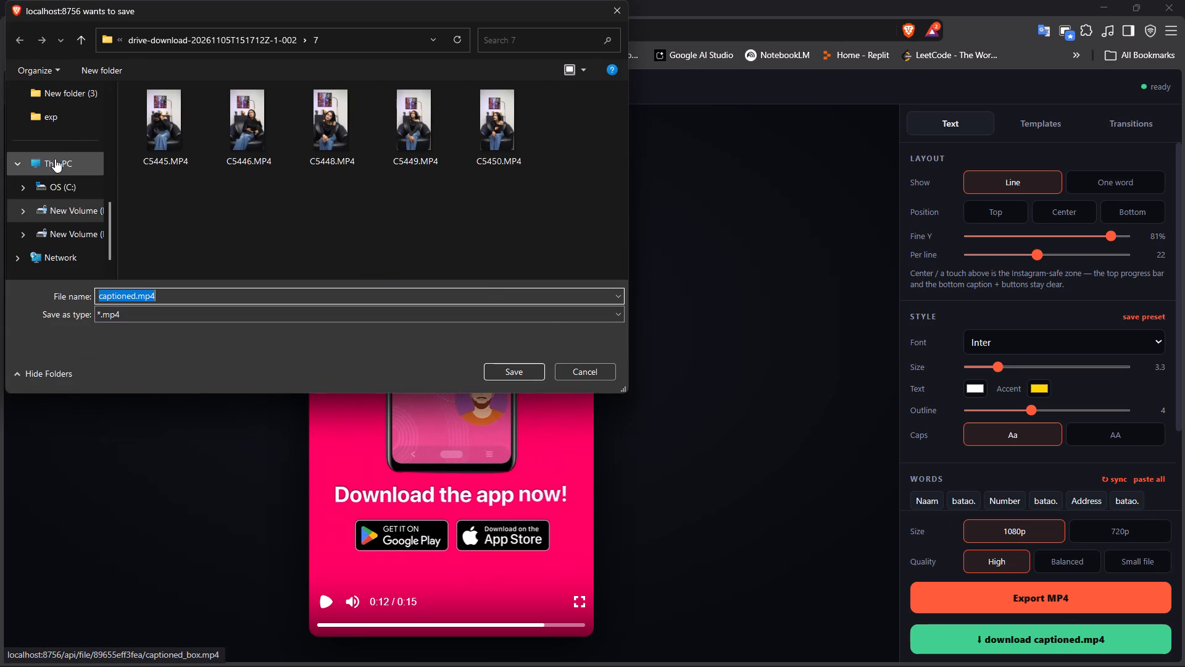
pyautogui.scroll(4, 73, 120)
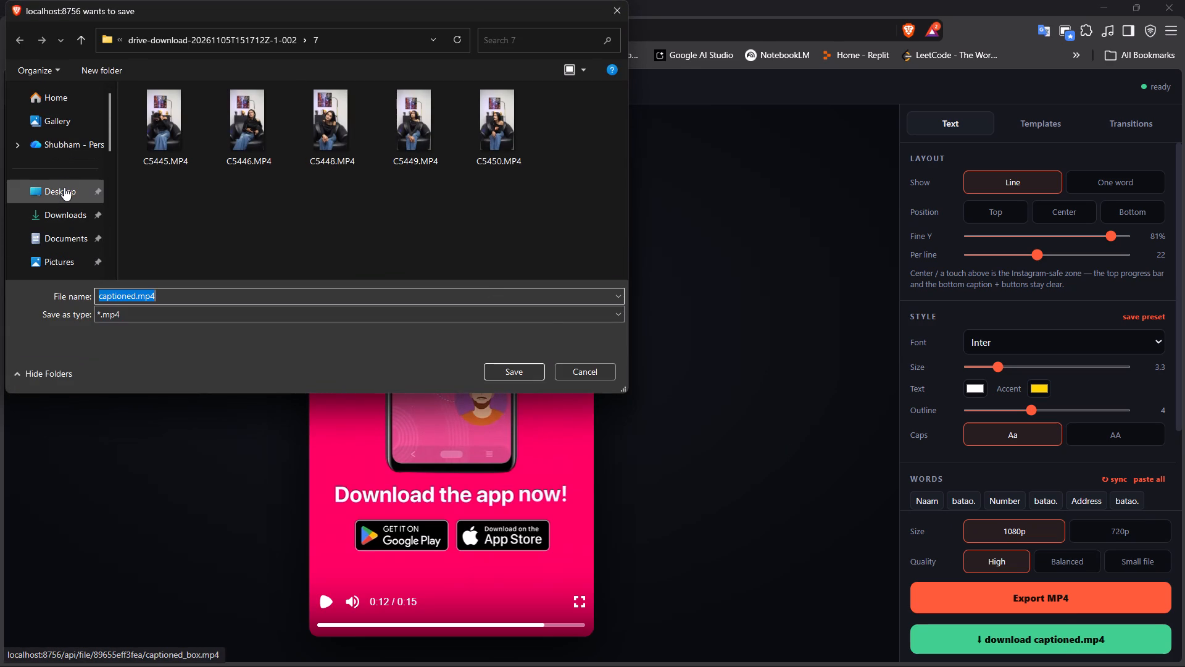
pyautogui.click(64, 187)
pyautogui.click(109, 70)
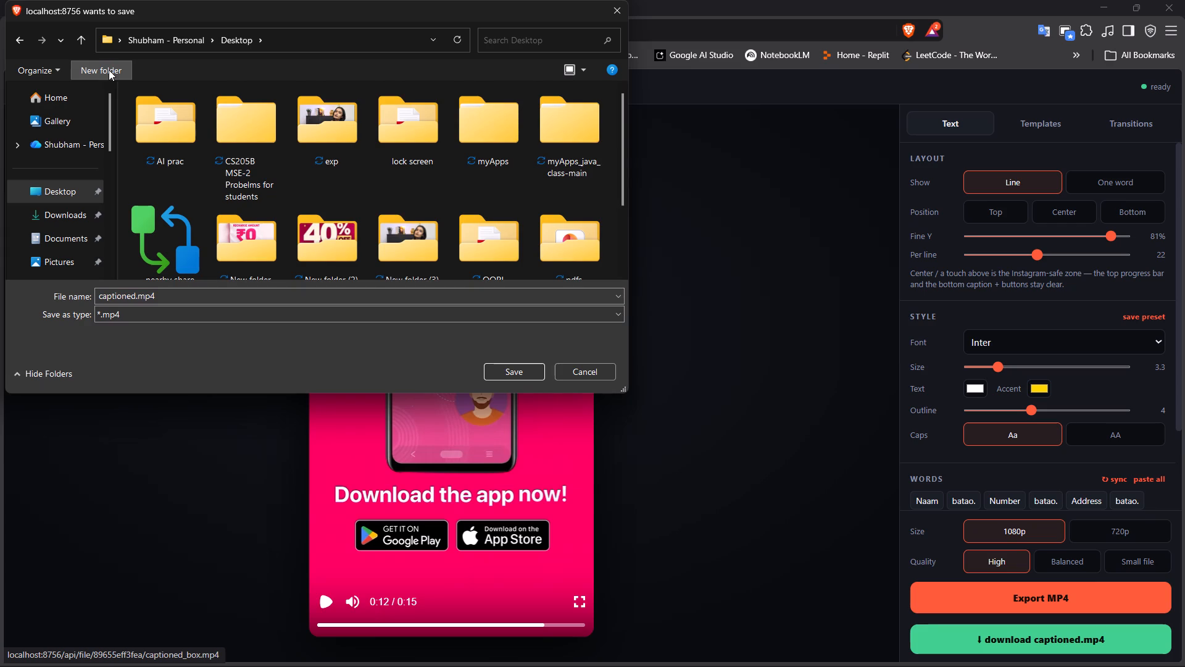
pyautogui.write('pr')
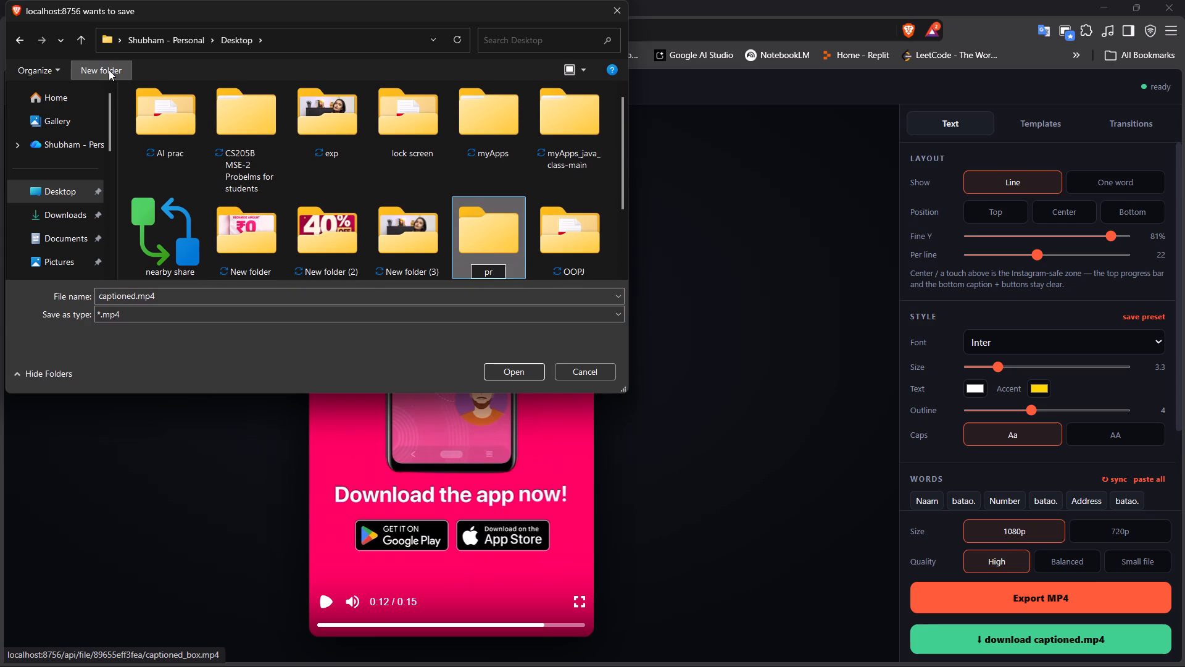
pyautogui.press('space')
pyautogui.write('17')
pyautogui.press('Return')
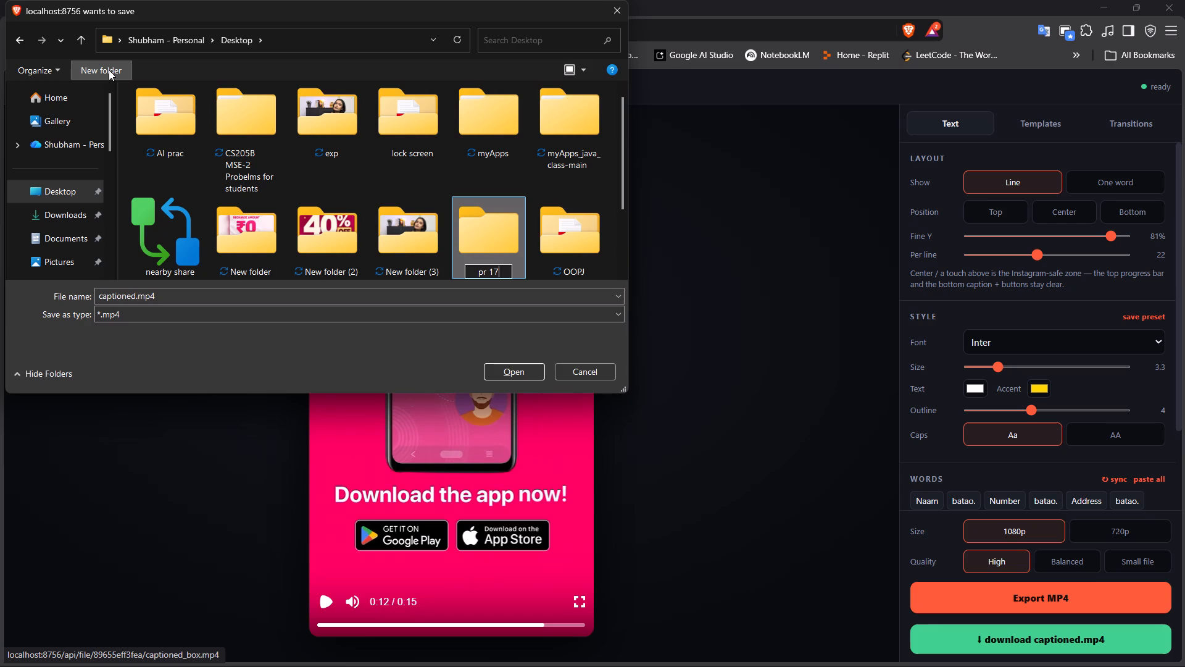
pyautogui.press('Return')
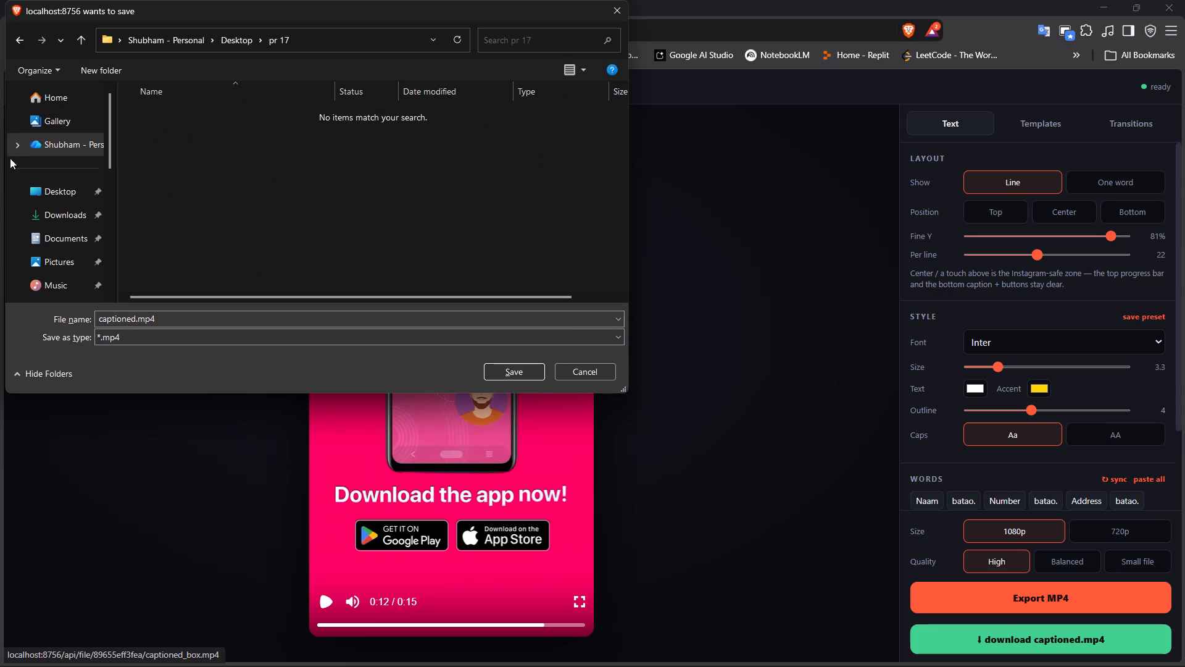
# Save the captioned video in the pr 17 folder under the name 1 and dismiss the download scan notice.
pyautogui.click(172, 313)
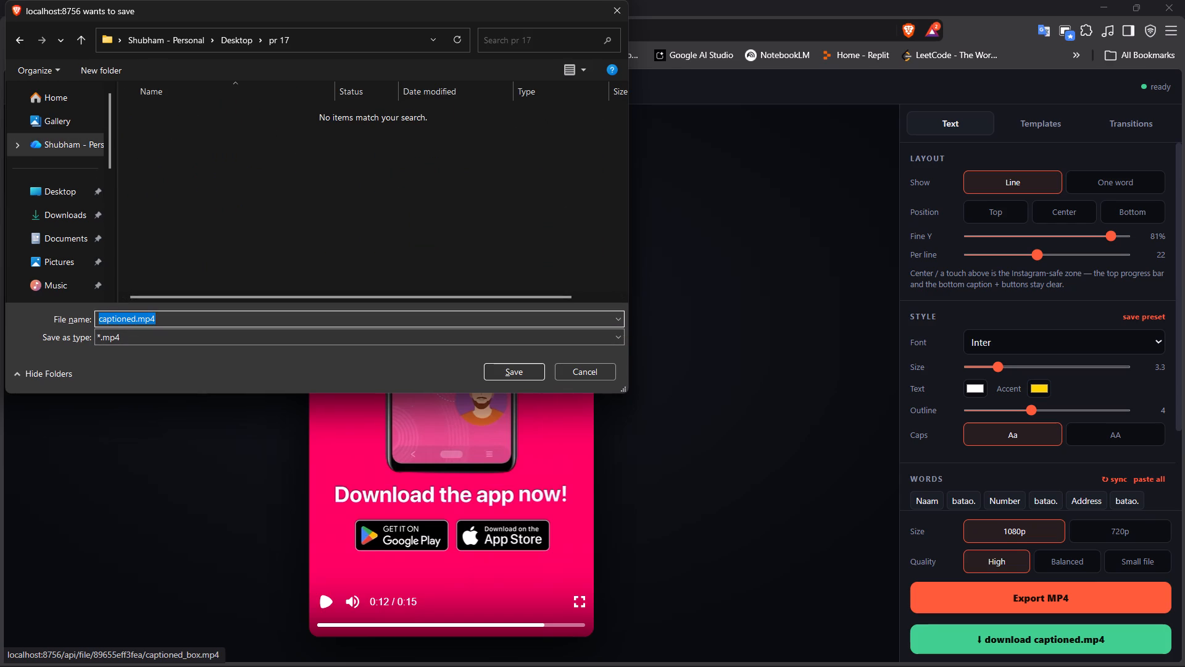
pyautogui.press('1')
pyautogui.press('Return')
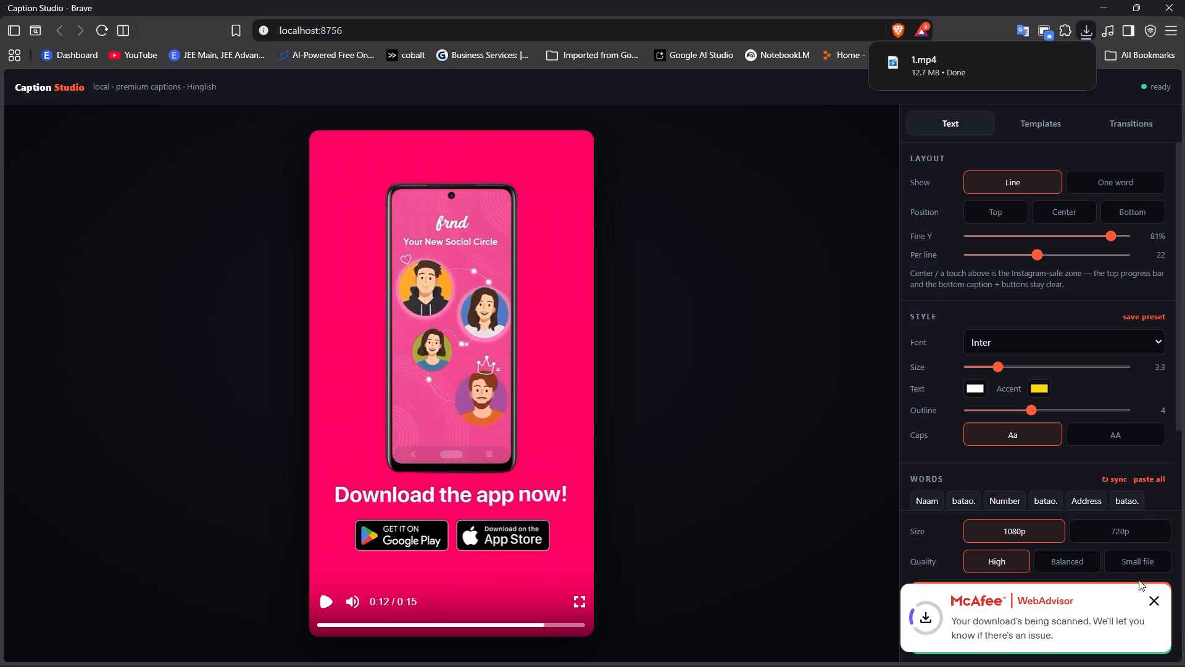
pyautogui.click(1154, 597)
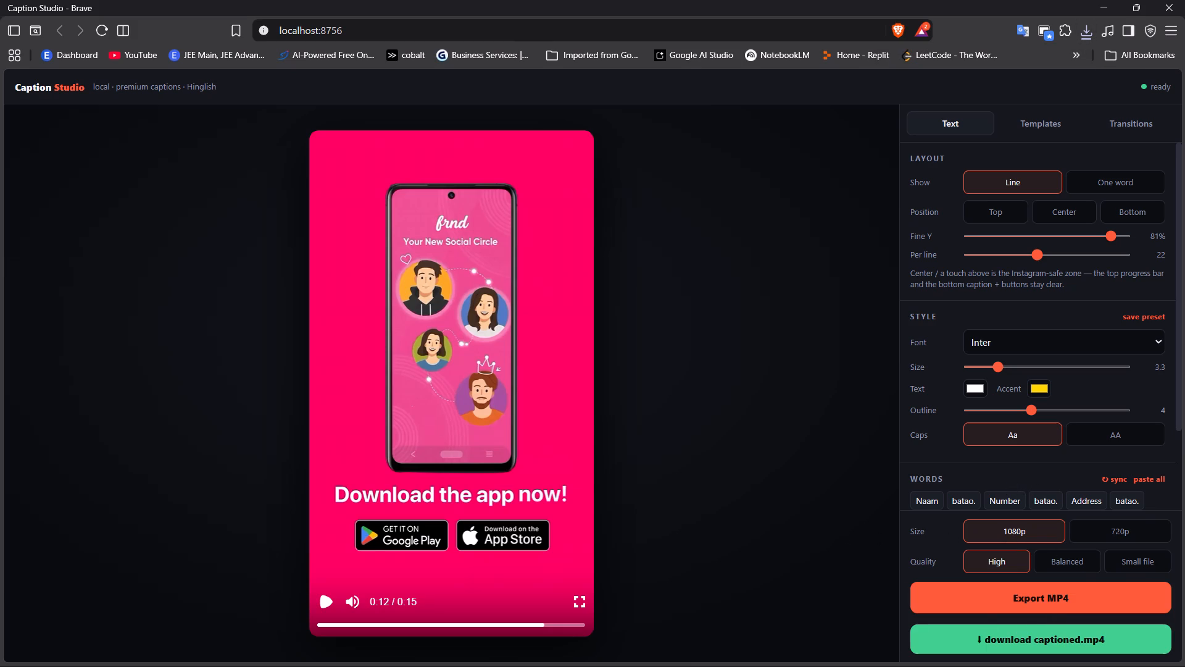
# Copy the full caption text of the current clip from its editable word list.
pyautogui.scroll(-1, 1064, 472)
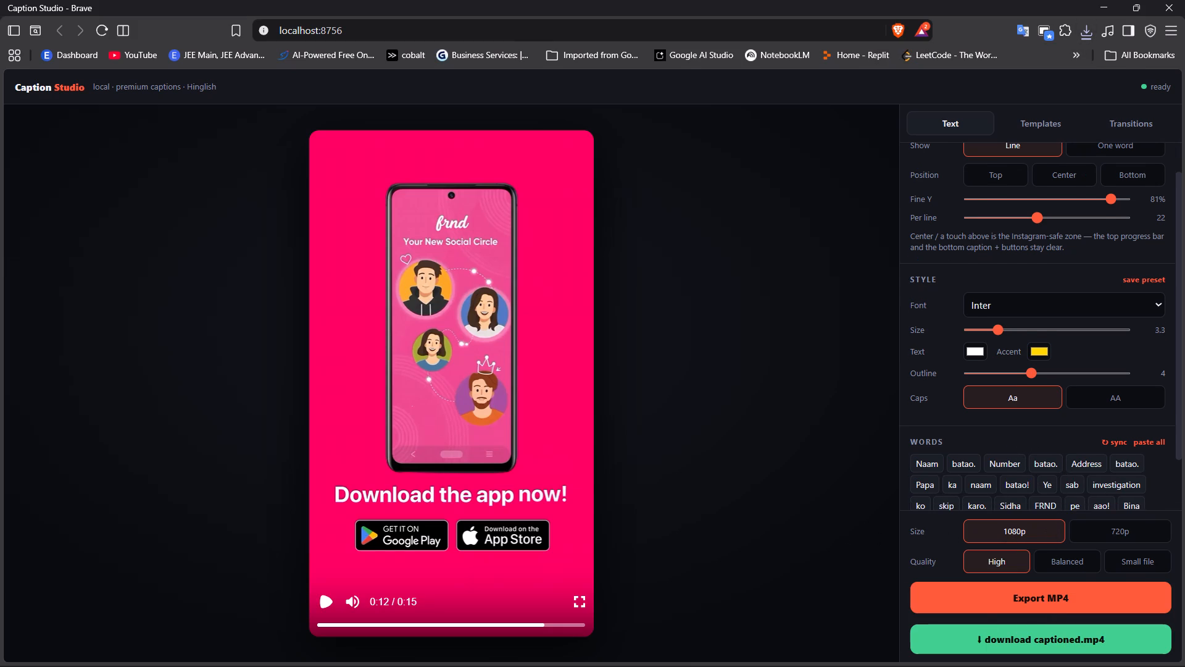
pyautogui.click(1159, 442)
pyautogui.click(1095, 503)
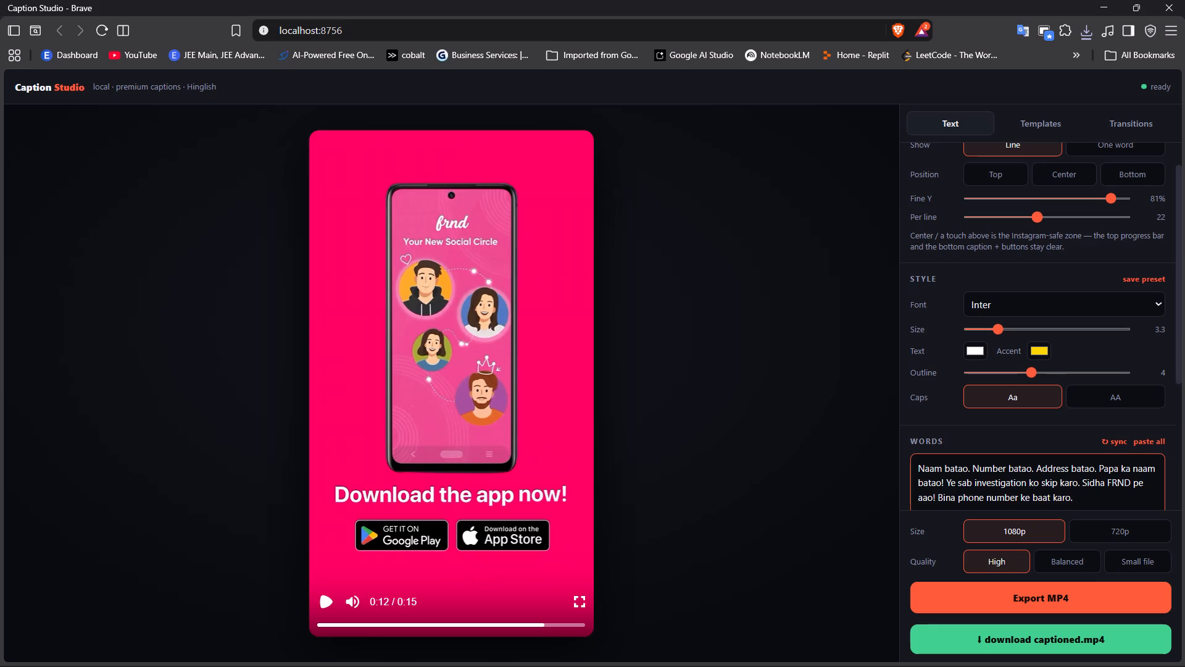
pyautogui.hotkey('ctrl', 'a')
pyautogui.hotkey('ctrl', 'c')
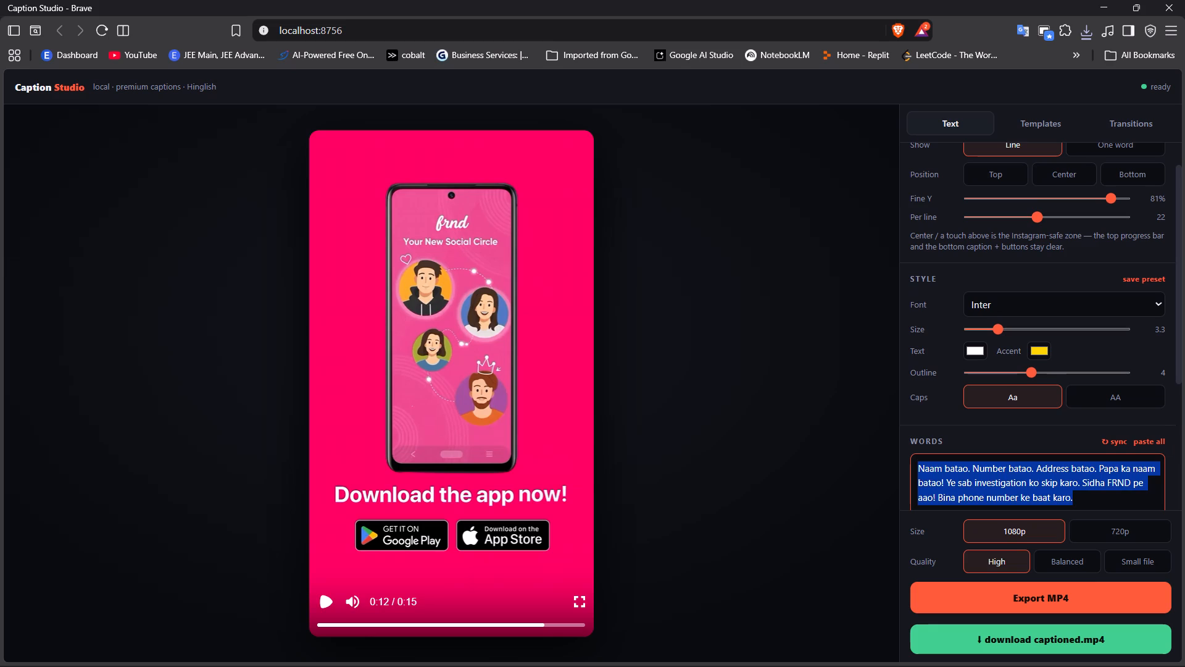
pyautogui.hotkey('ctrl', 'c')
pyautogui.hotkey('ctrl', 'c')
# Reload Caption Studio and load the clip 1 sq.mp4 from the exp folder.
pyautogui.click(104, 27)
pyautogui.click(623, 264)
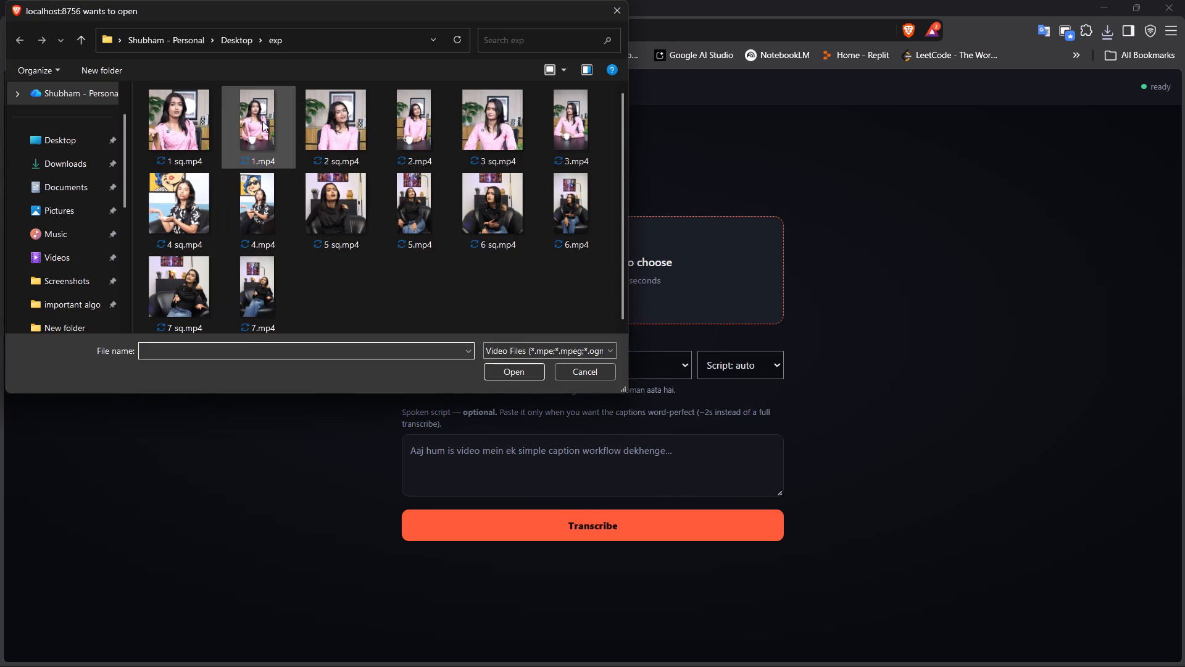
pyautogui.click(177, 135)
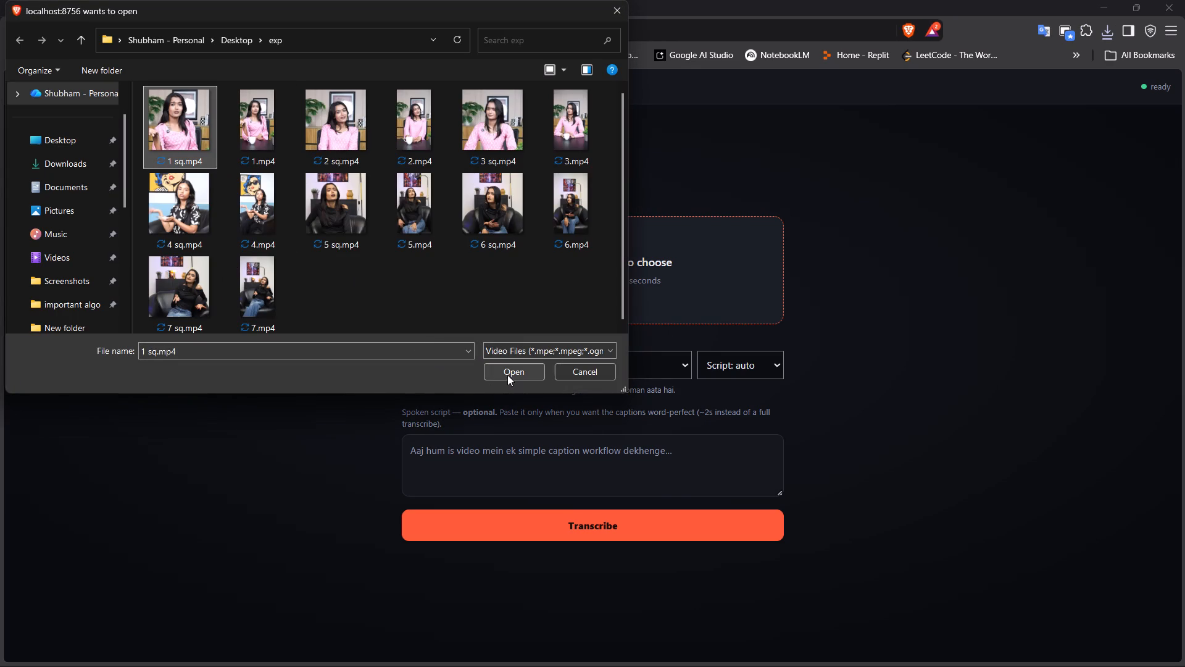
pyautogui.click(507, 371)
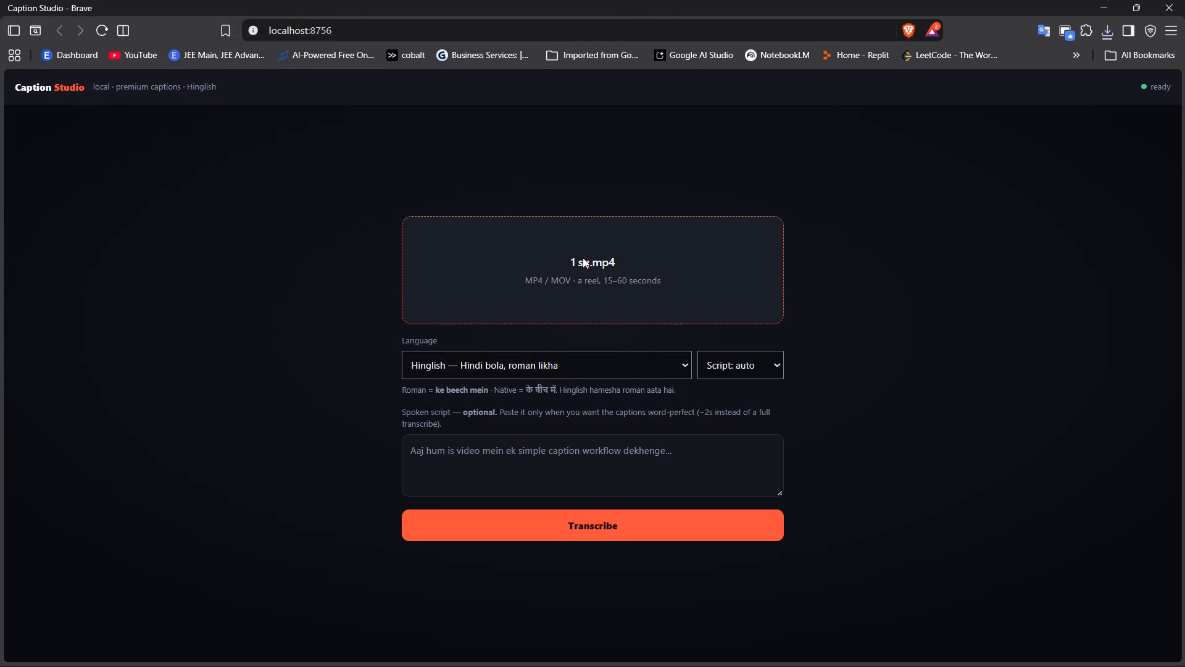
# Paste the copied caption text as the spoken script for 1 sq.mp4 and transcribe the clip.
pyautogui.click(583, 532)
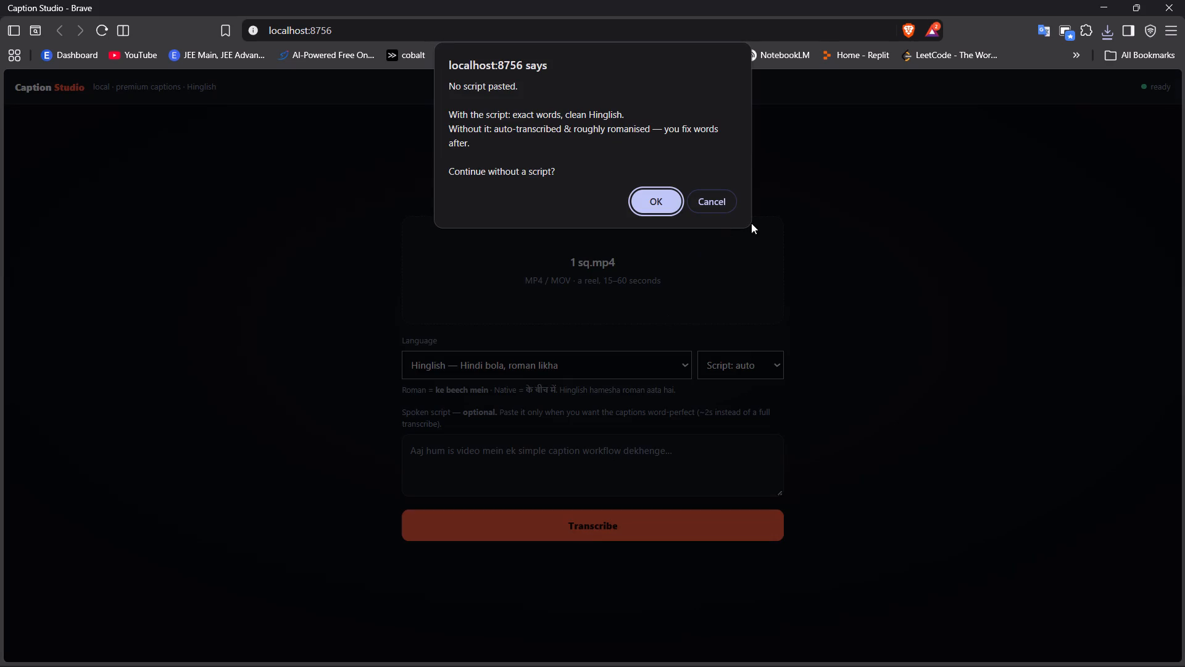
pyautogui.click(726, 206)
pyautogui.click(573, 469)
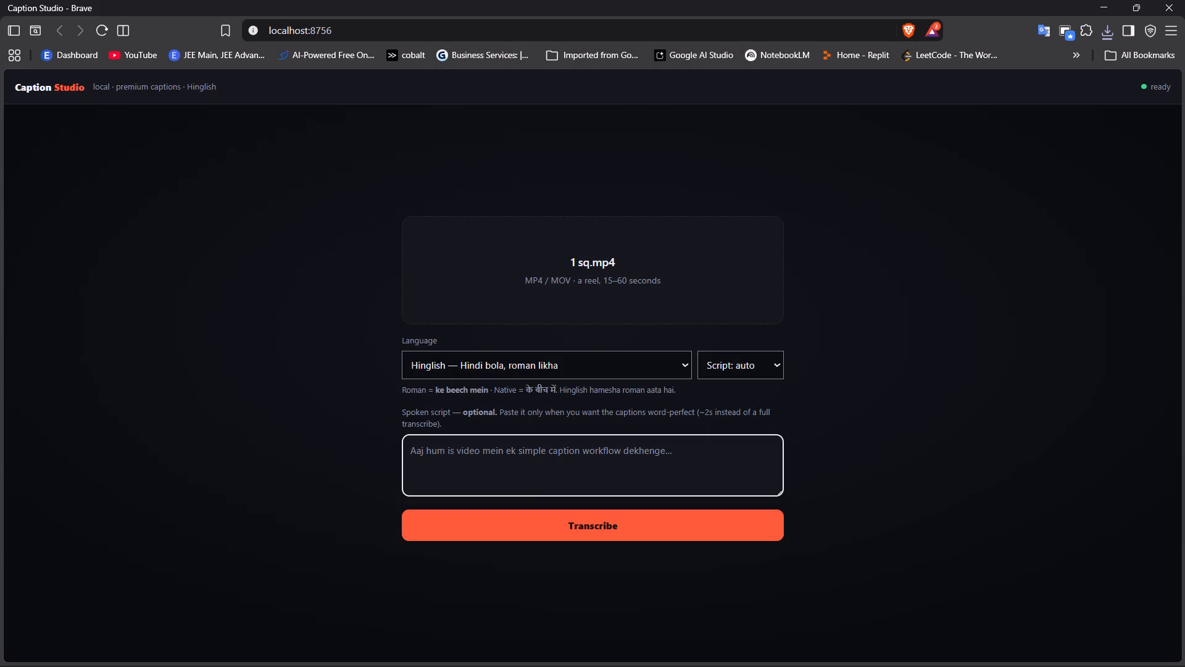
pyautogui.hotkey('ctrl', 'v')
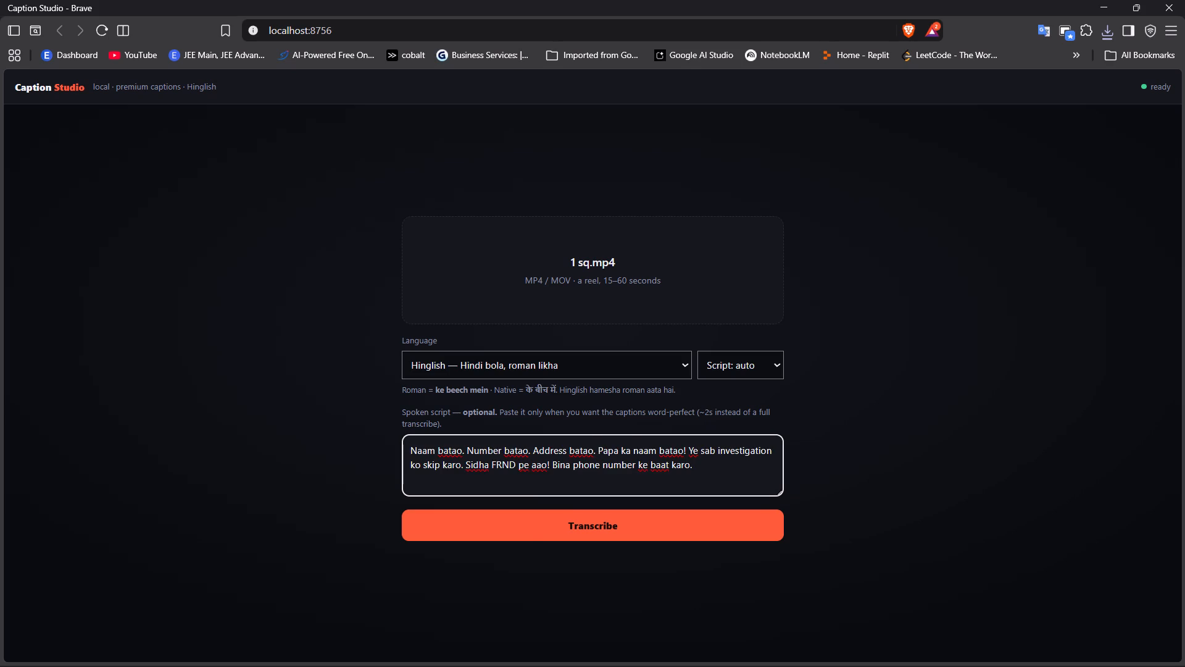
pyautogui.click(530, 536)
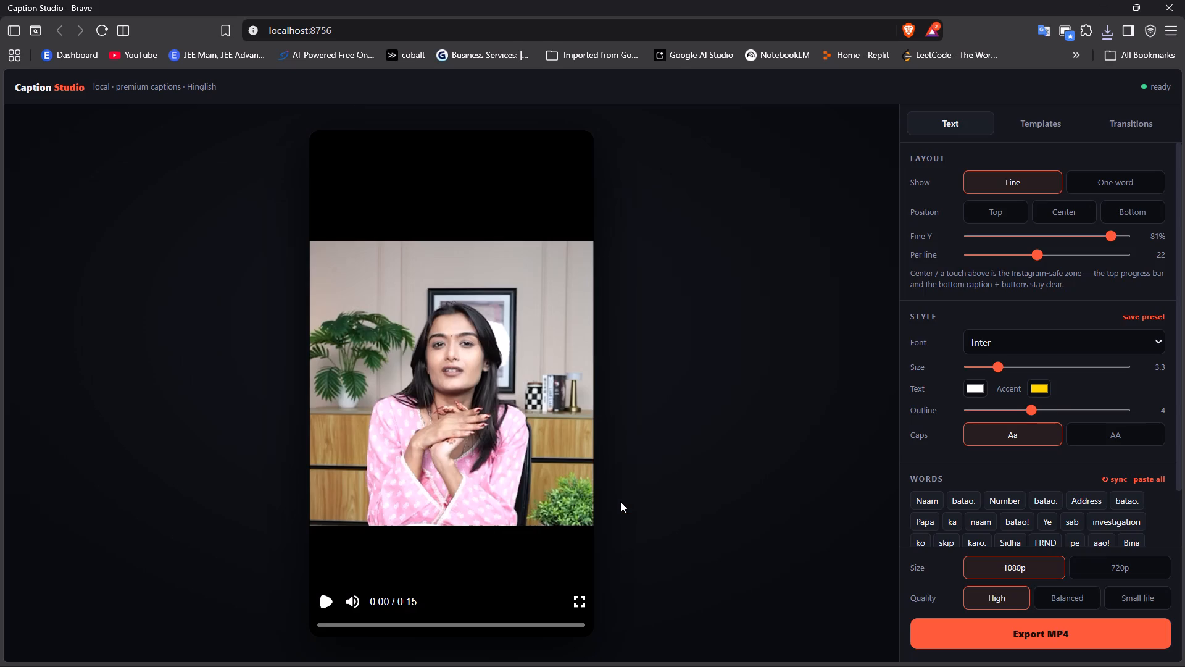
# Set the caption size to 4.5 for 1 sq.mp4, checking it in playback, and export the clip as MP4.
pyautogui.click(323, 600)
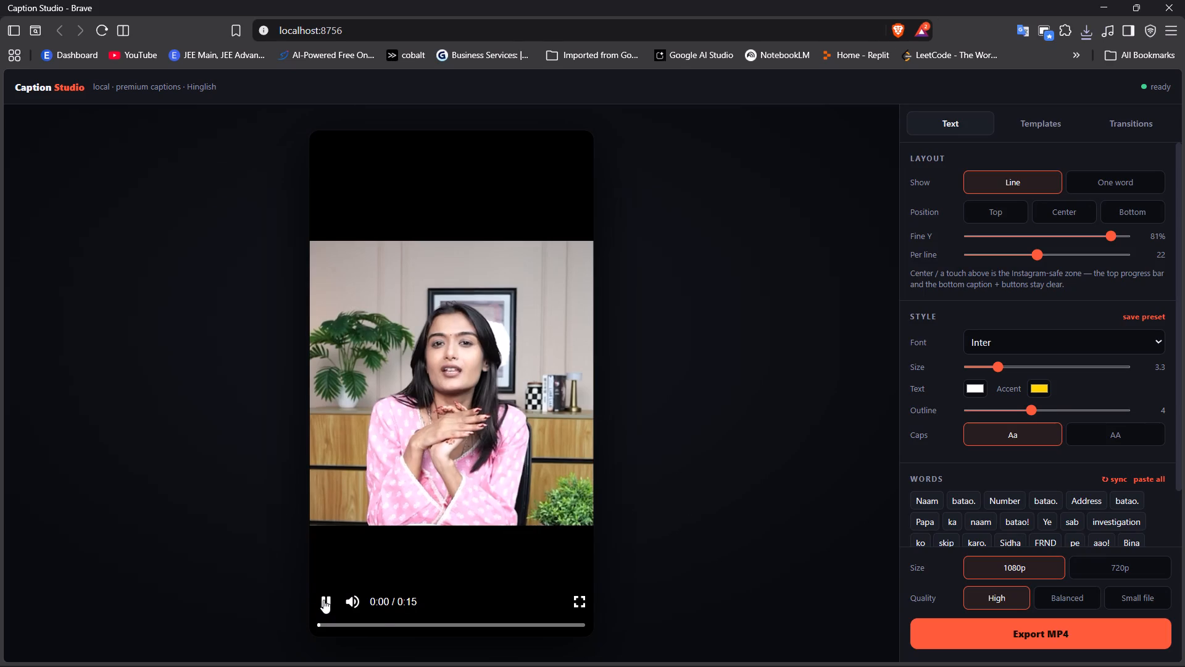
pyautogui.press('space')
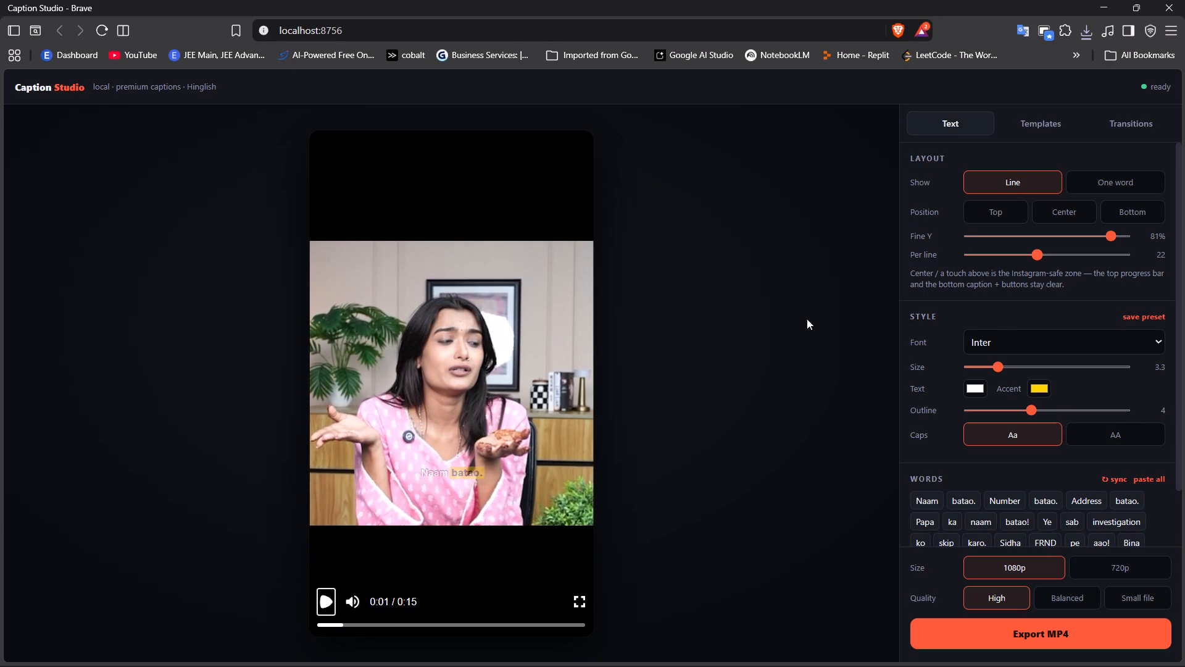
pyautogui.moveTo(997, 368); pyautogui.dragTo(1025, 372)
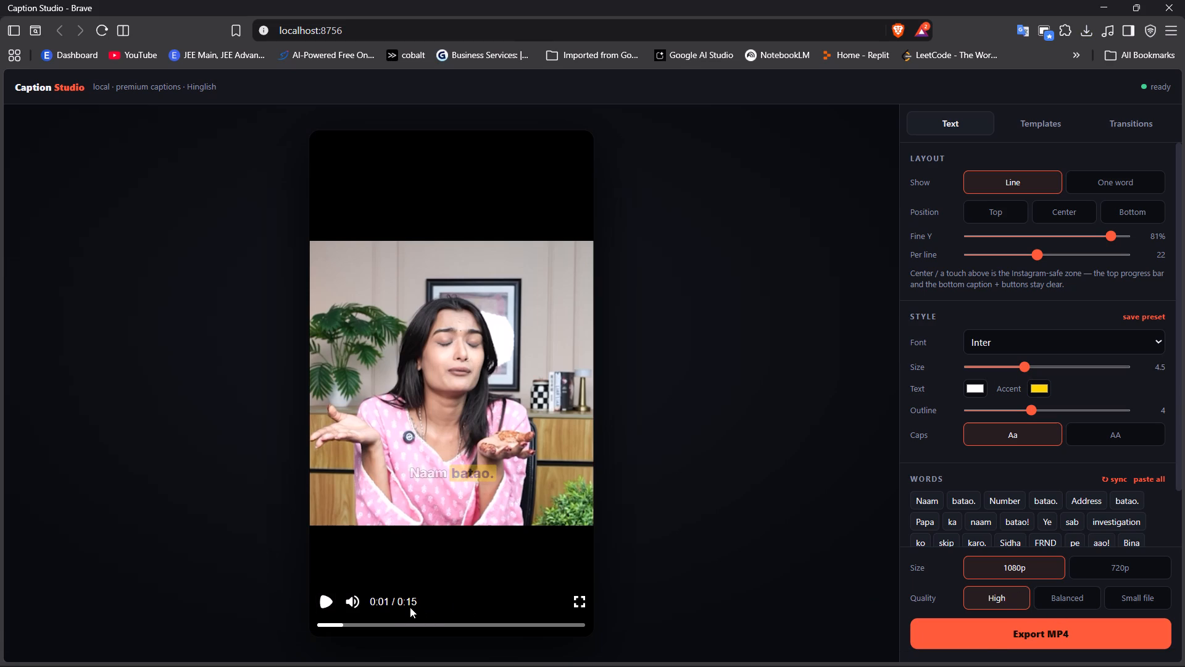
pyautogui.click(327, 600)
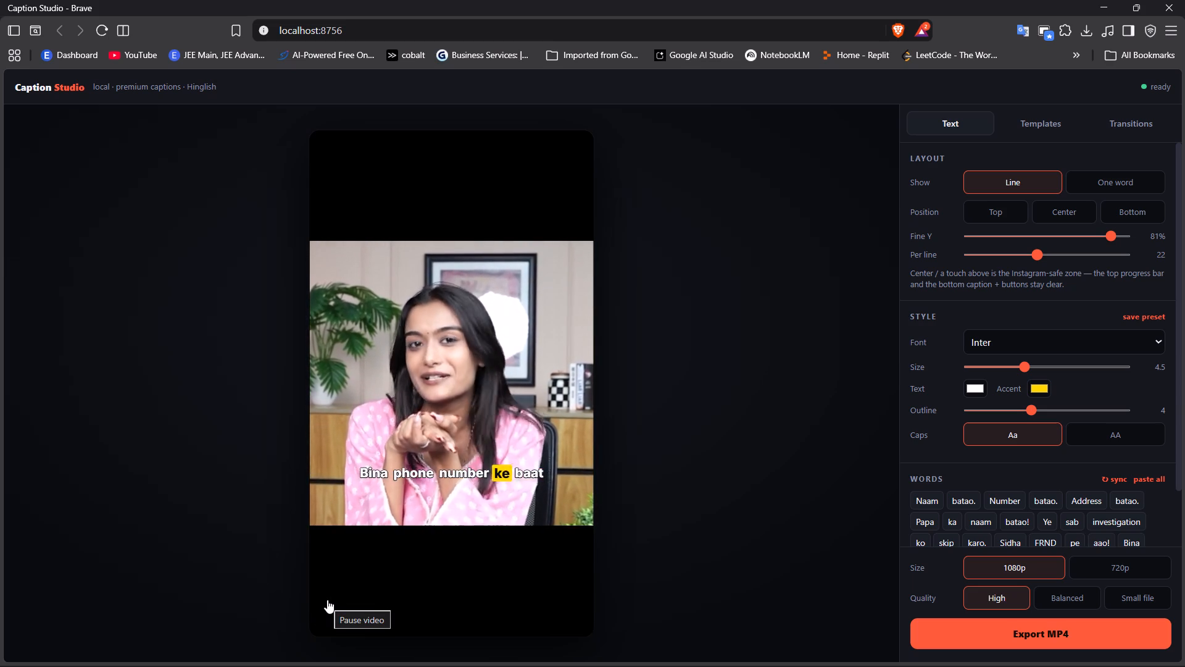
pyautogui.press('space')
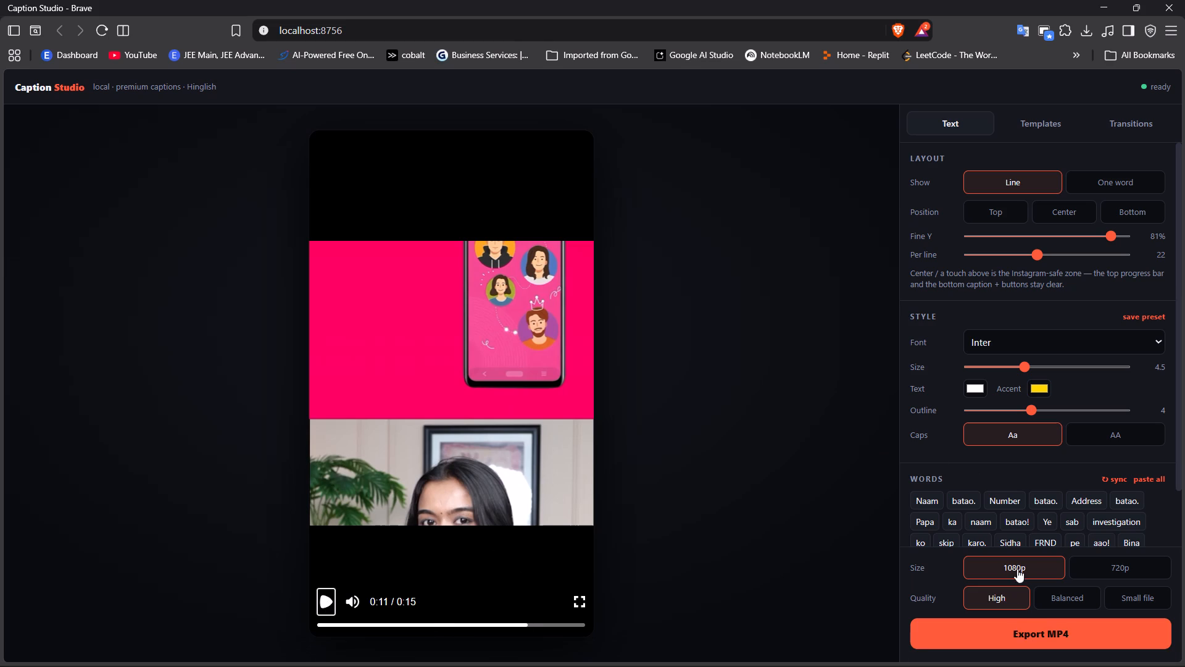
pyautogui.click(1020, 627)
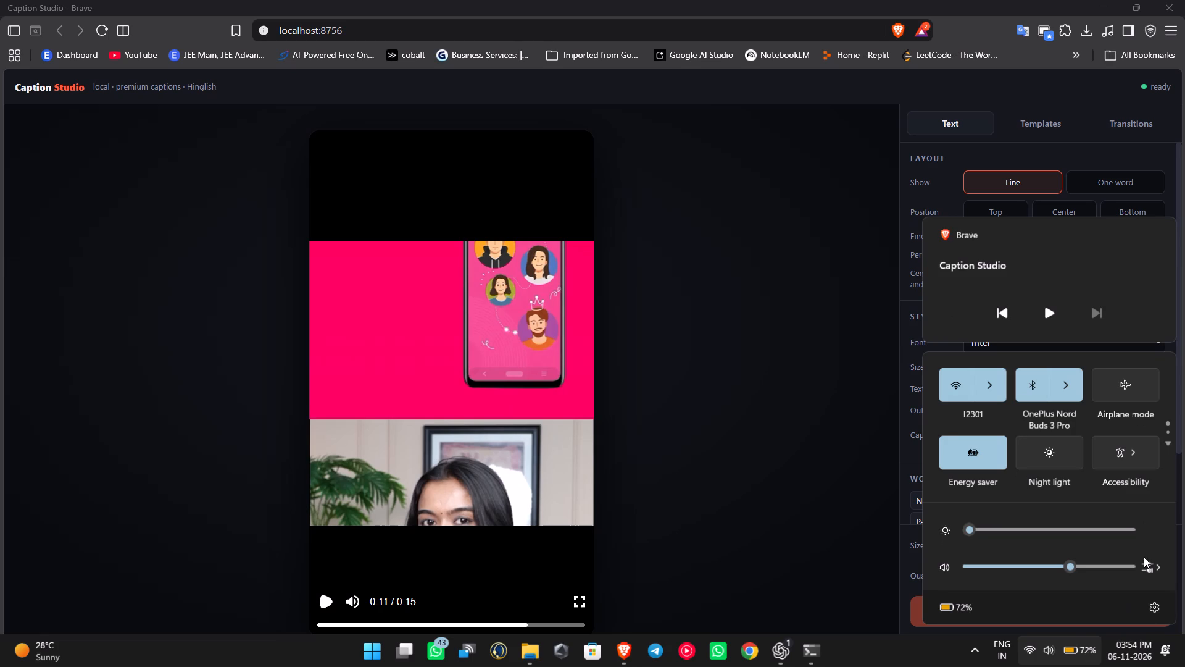
pyautogui.scroll(-1, 1086, 453)
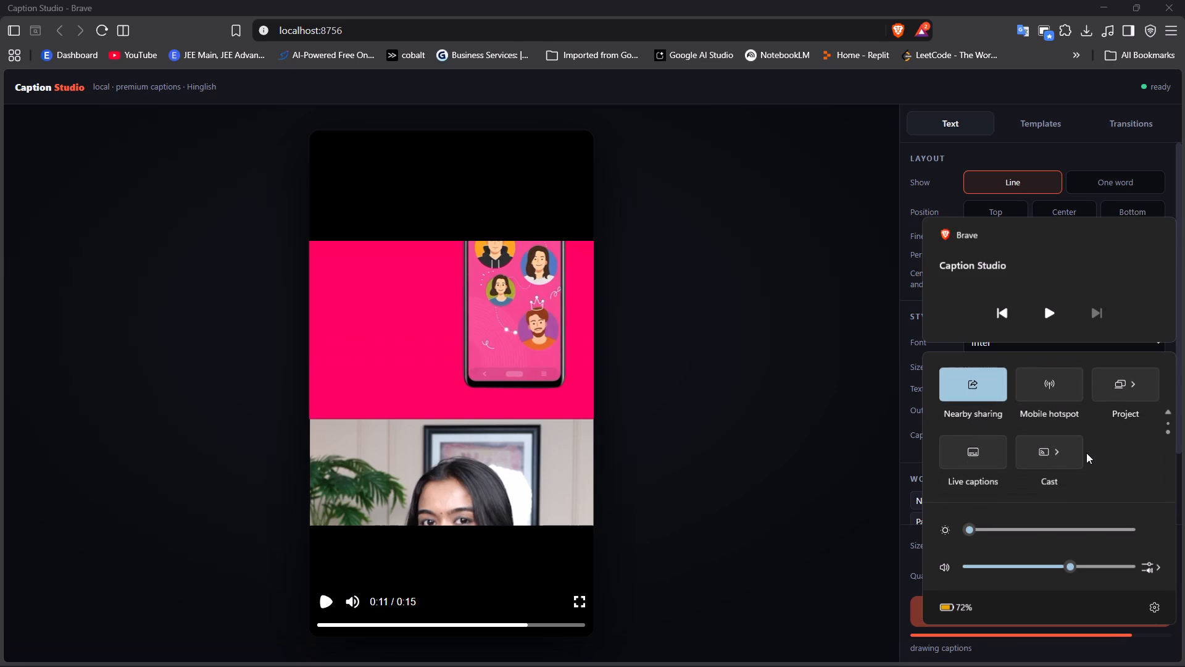
pyautogui.scroll(-1, 1086, 453)
pyautogui.click(965, 375)
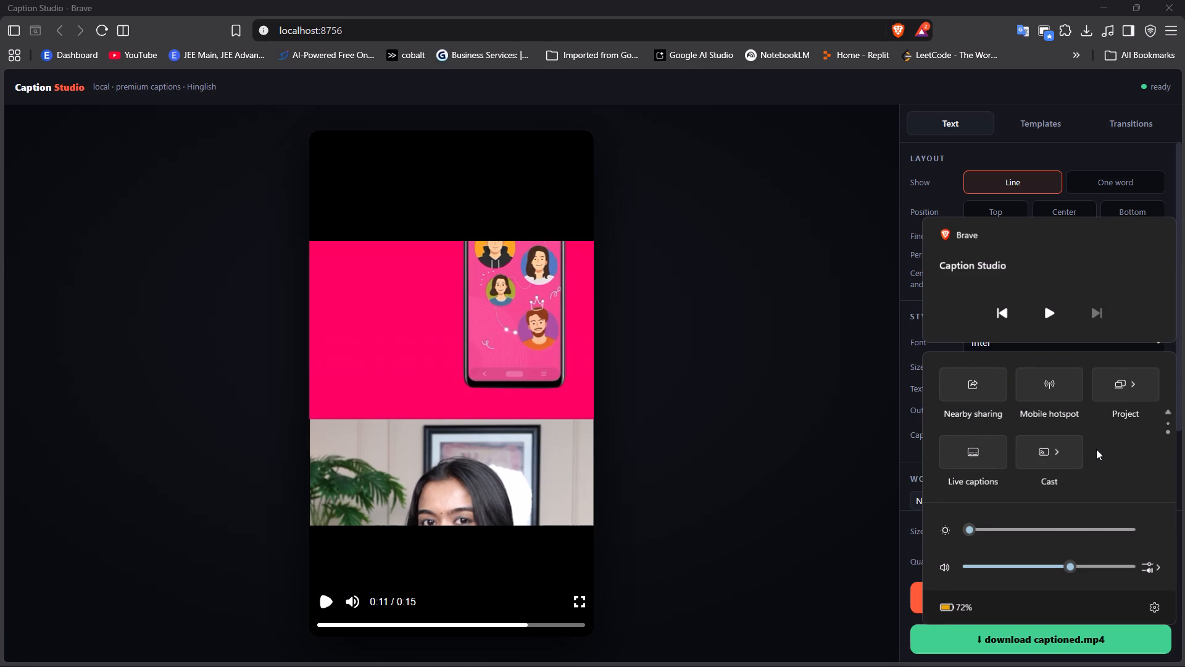
pyautogui.scroll(2, 1096, 449)
# Download the finished captioned clip and save it as "1 sq" in the Desktop folder pr 17.
pyautogui.click(1042, 637)
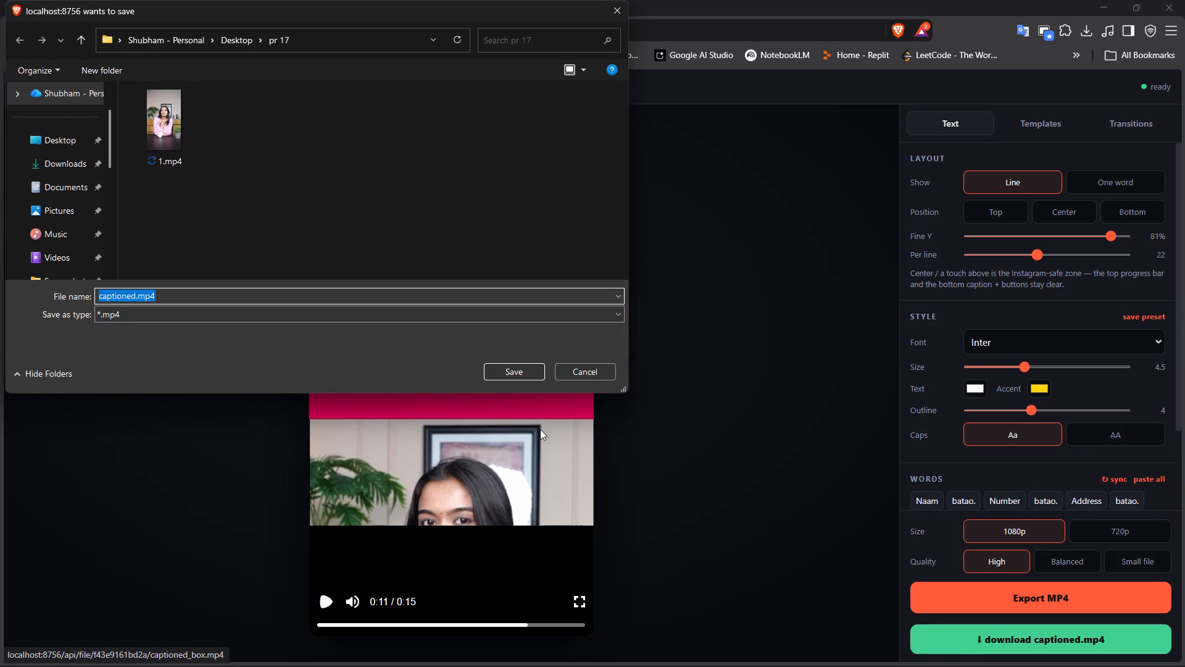
pyautogui.press('BackSpace')
pyautogui.write('1 sq')
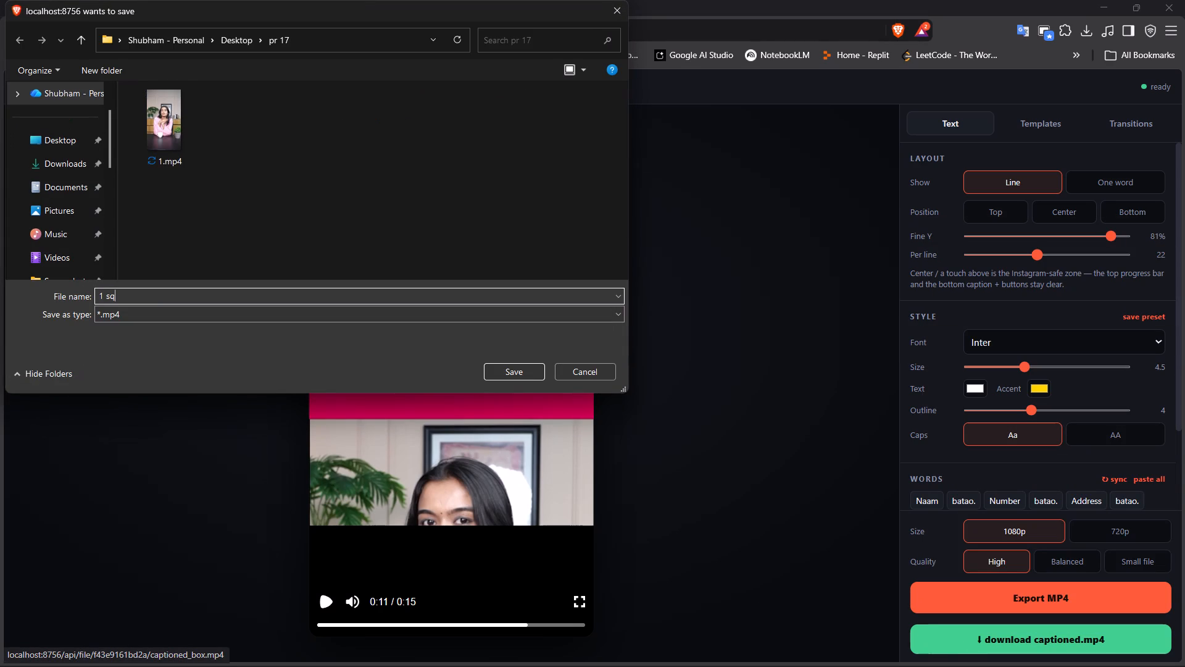
pyautogui.press('Return')
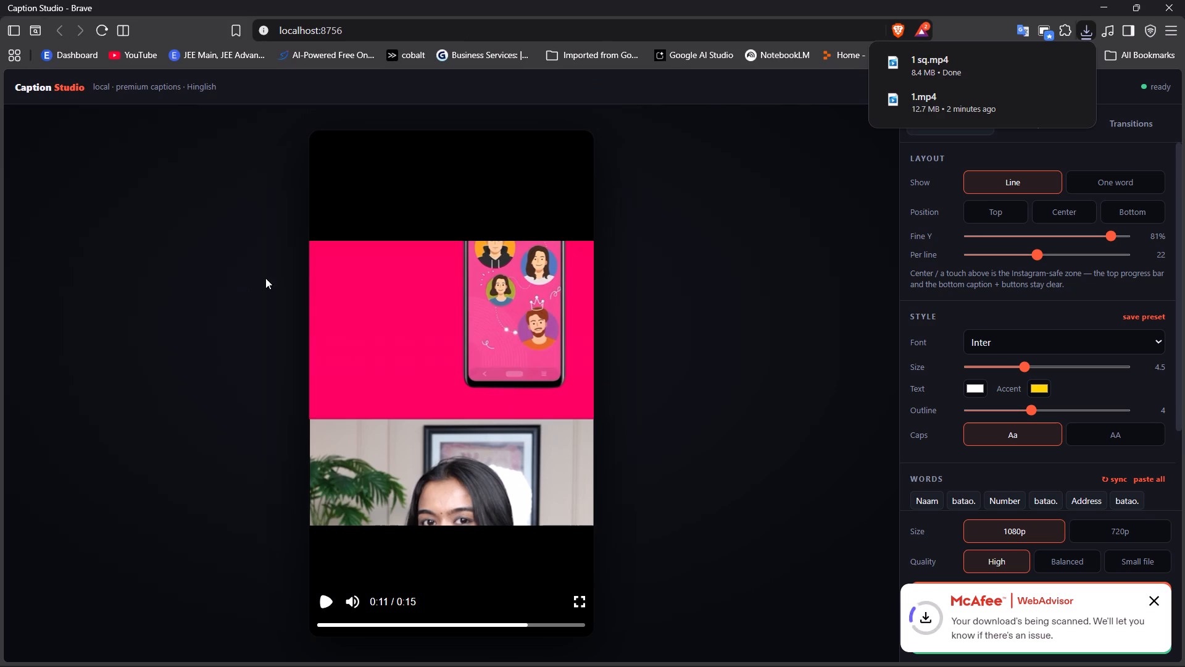
# Reload Caption Studio and paste the copied script 2 dialogue as the spoken script.
pyautogui.click(100, 31)
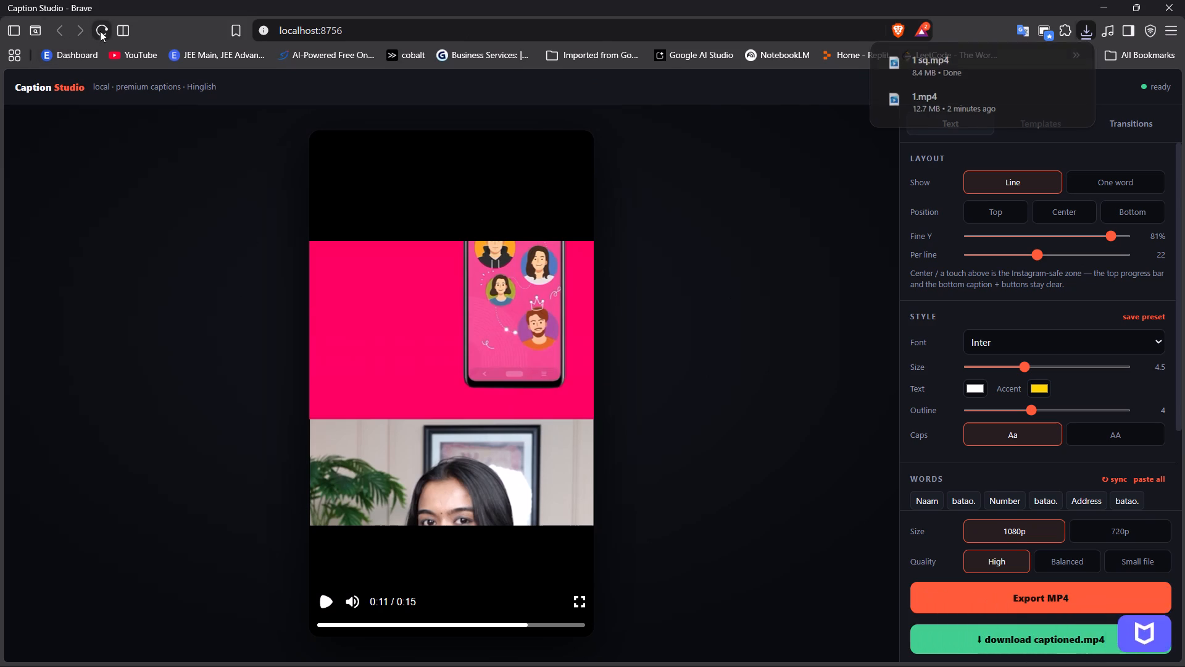
pyautogui.click(535, 468)
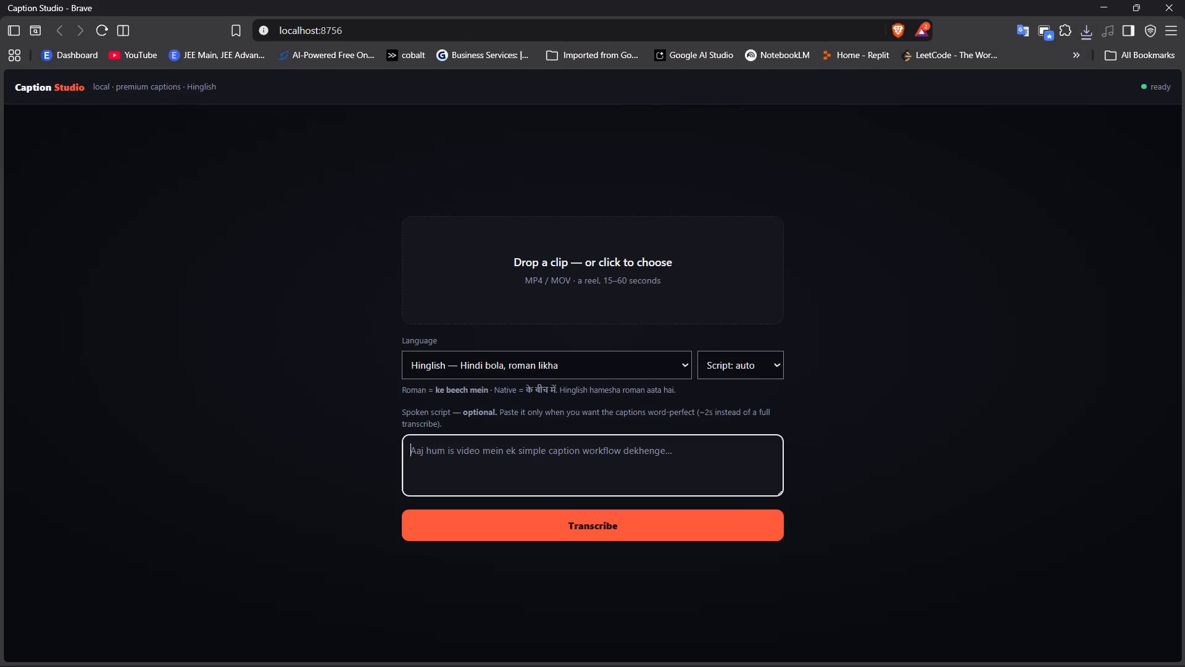
pyautogui.hotkey('ctrl', 'v')
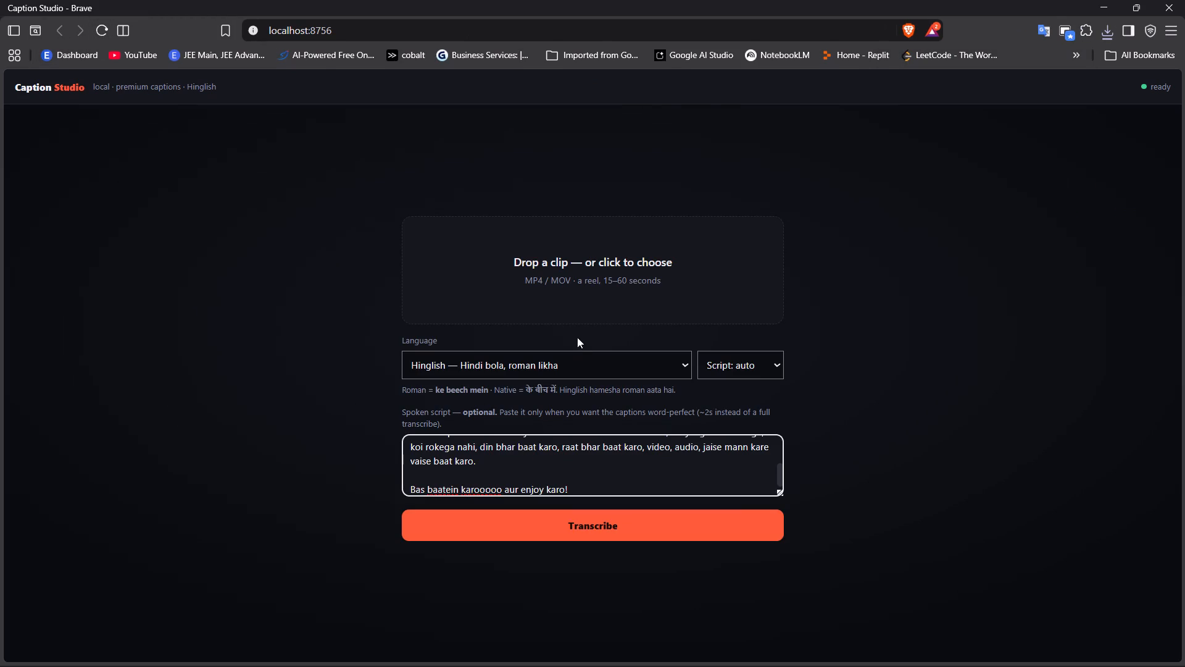
# Load 2.mp4 from the exp folder and transcribe it.
pyautogui.click(597, 296)
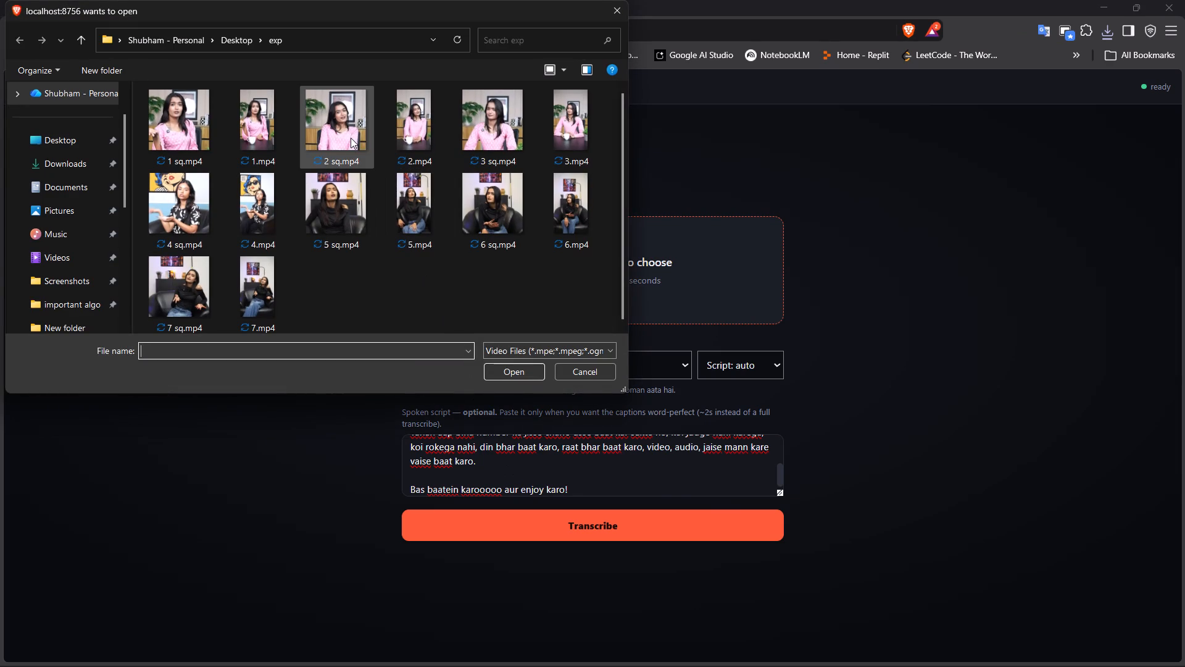
pyautogui.click(397, 136)
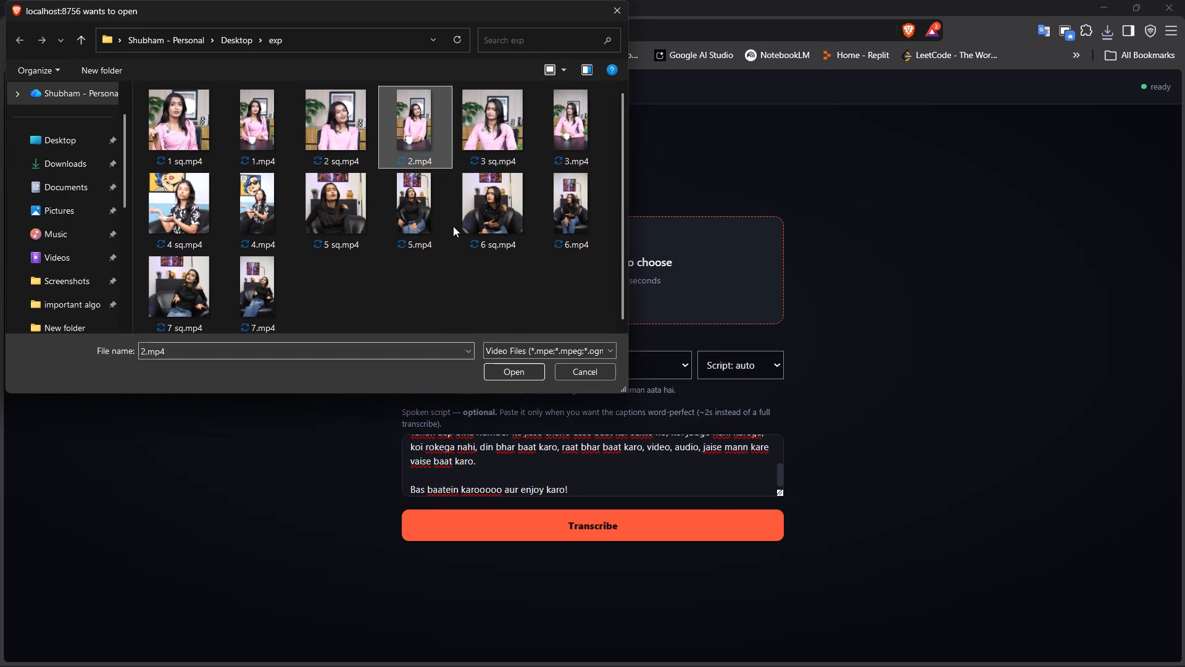
pyautogui.click(507, 371)
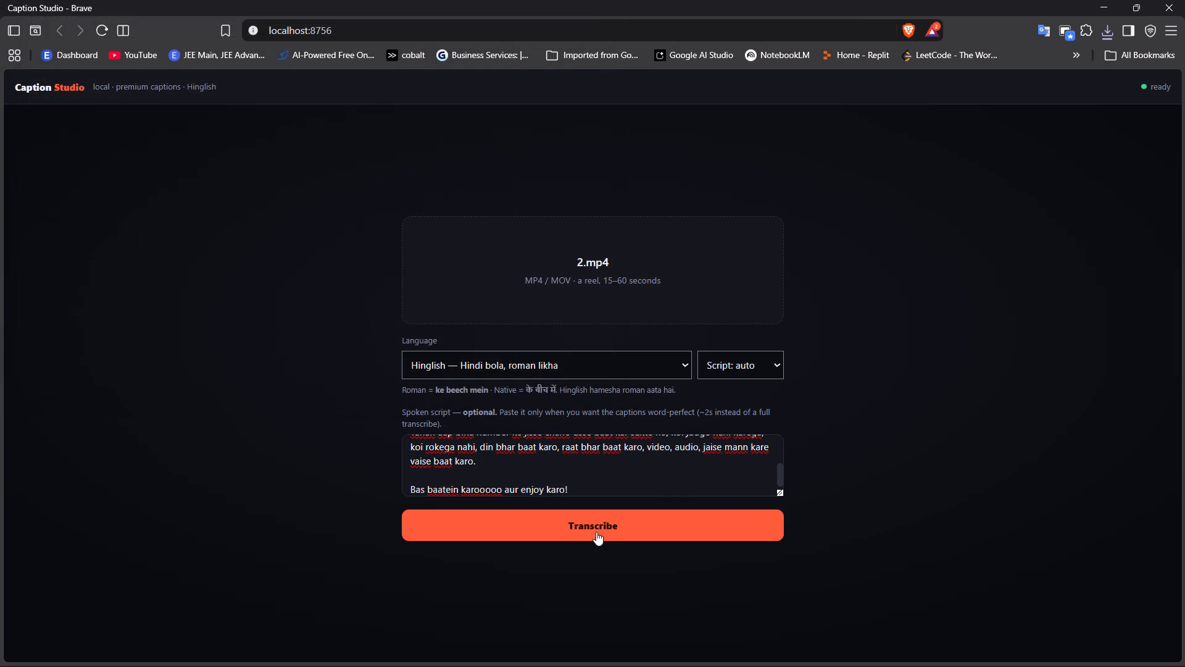
pyautogui.click(596, 532)
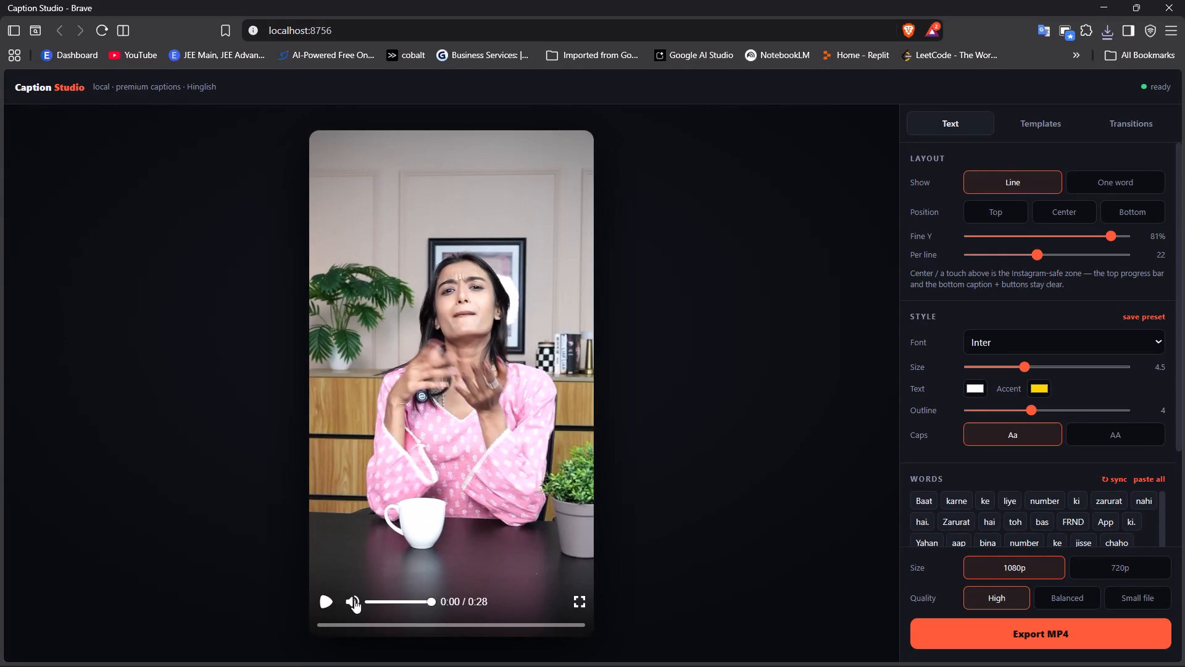
# Reduce the caption size to 3.1 for 2.mp4 and check the captions in playback.
pyautogui.click(318, 591)
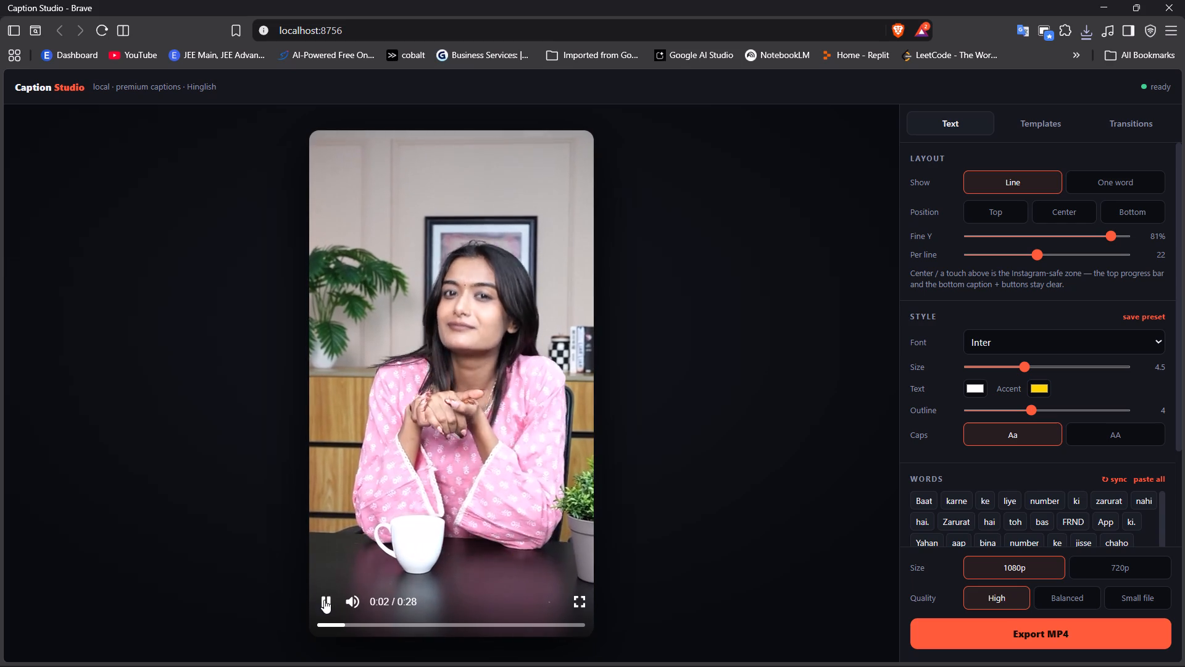
pyautogui.click(324, 600)
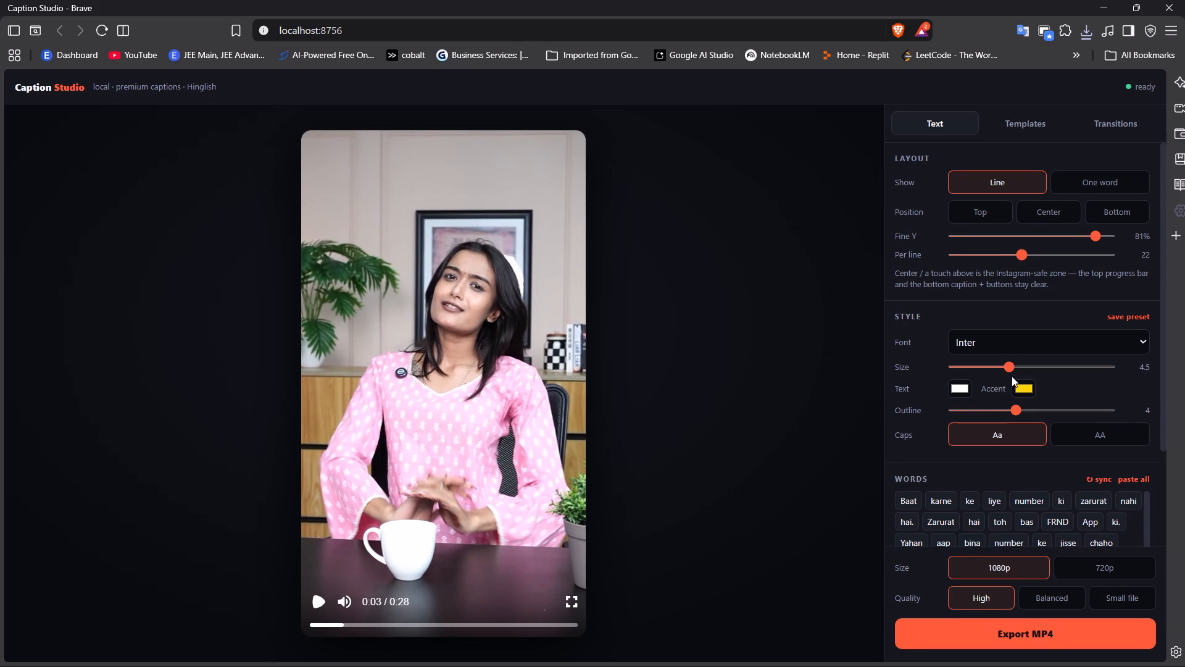
pyautogui.moveTo(1023, 364); pyautogui.dragTo(1005, 366)
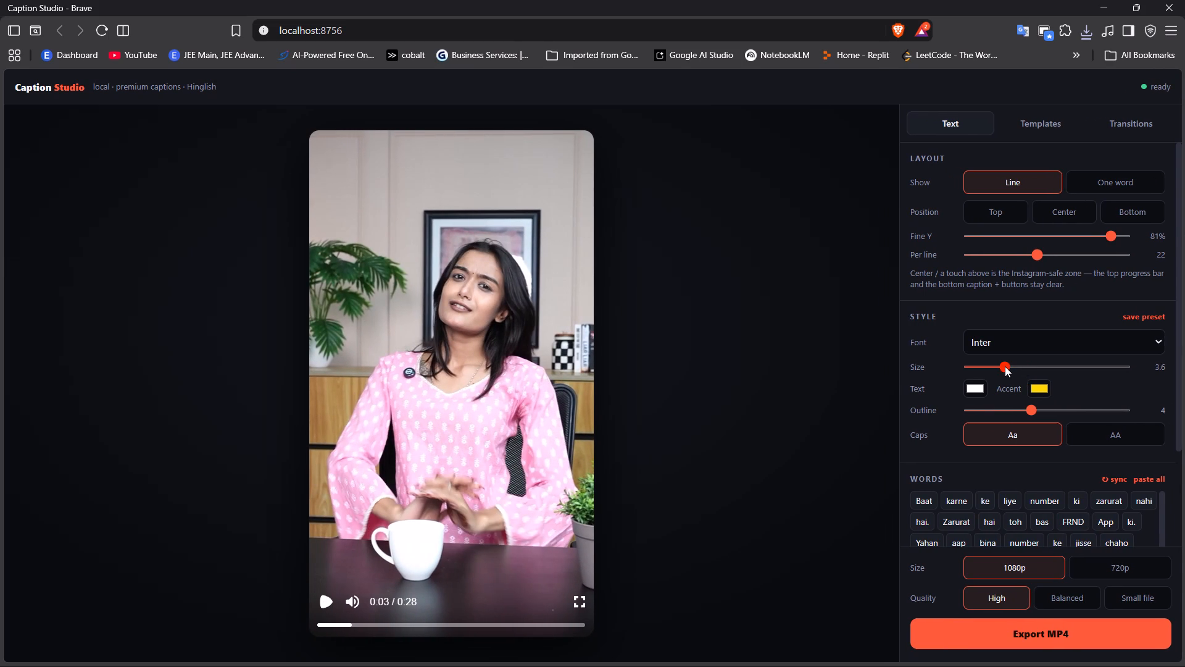
pyautogui.moveTo(1005, 366); pyautogui.dragTo(994, 369)
pyautogui.click(321, 601)
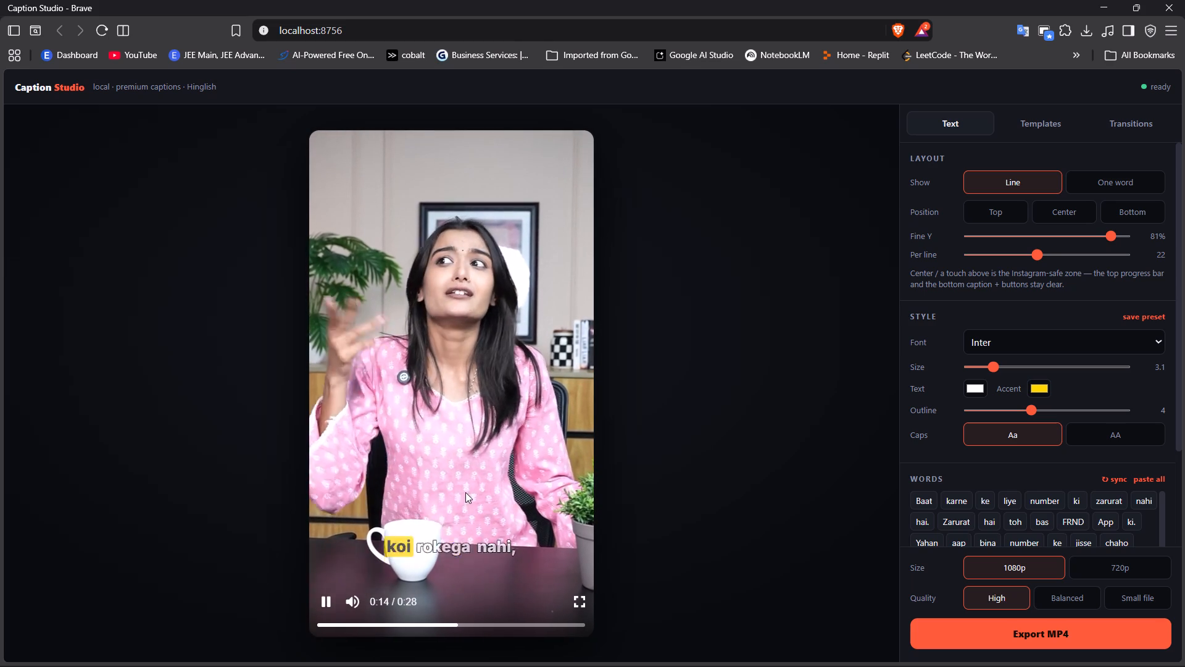
pyautogui.press('space')
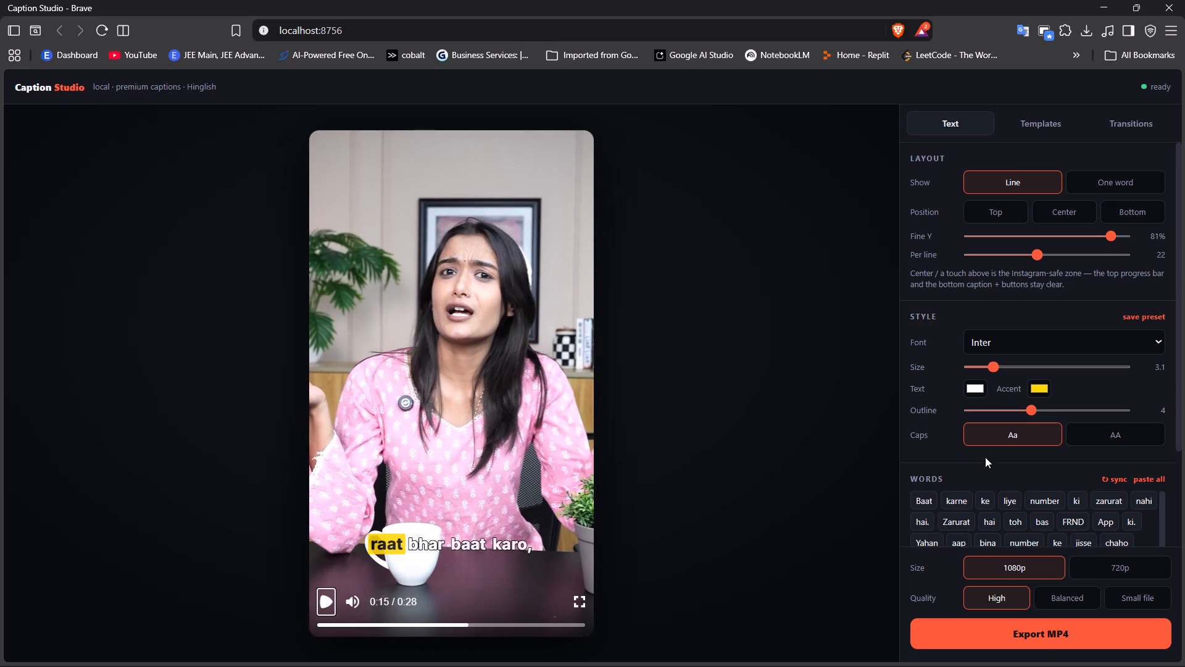
# Open the full caption wording of 2.mp4 as editable text.
pyautogui.scroll(-1, 1084, 548)
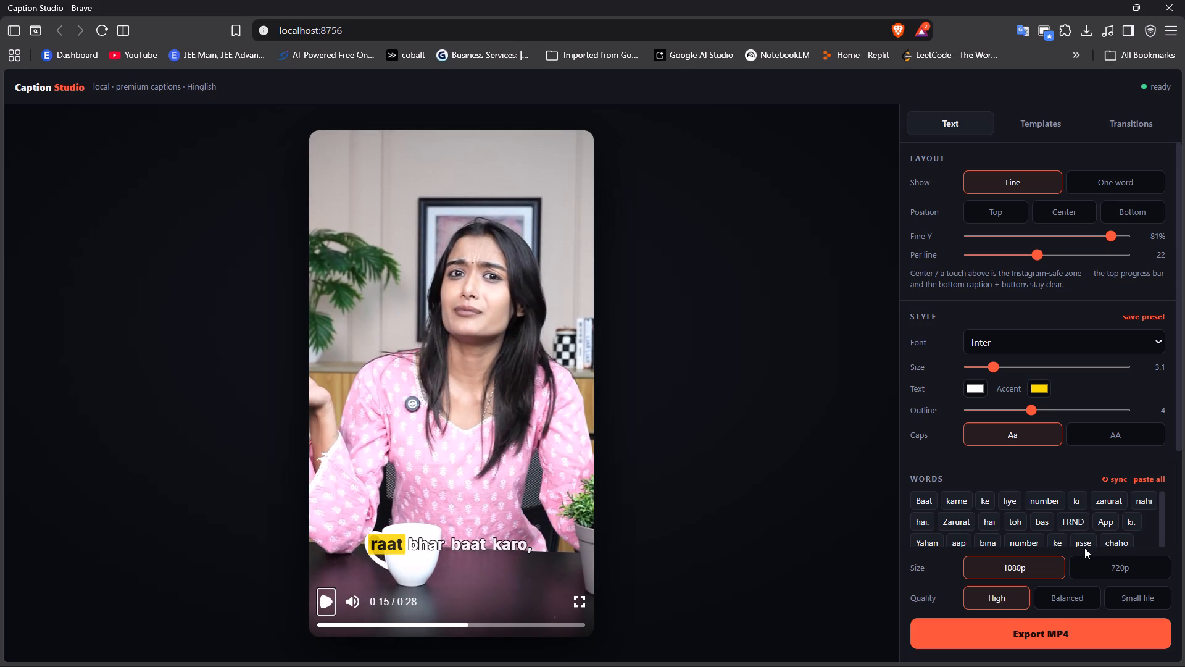
pyautogui.scroll(-1, 1084, 548)
pyautogui.click(1151, 475)
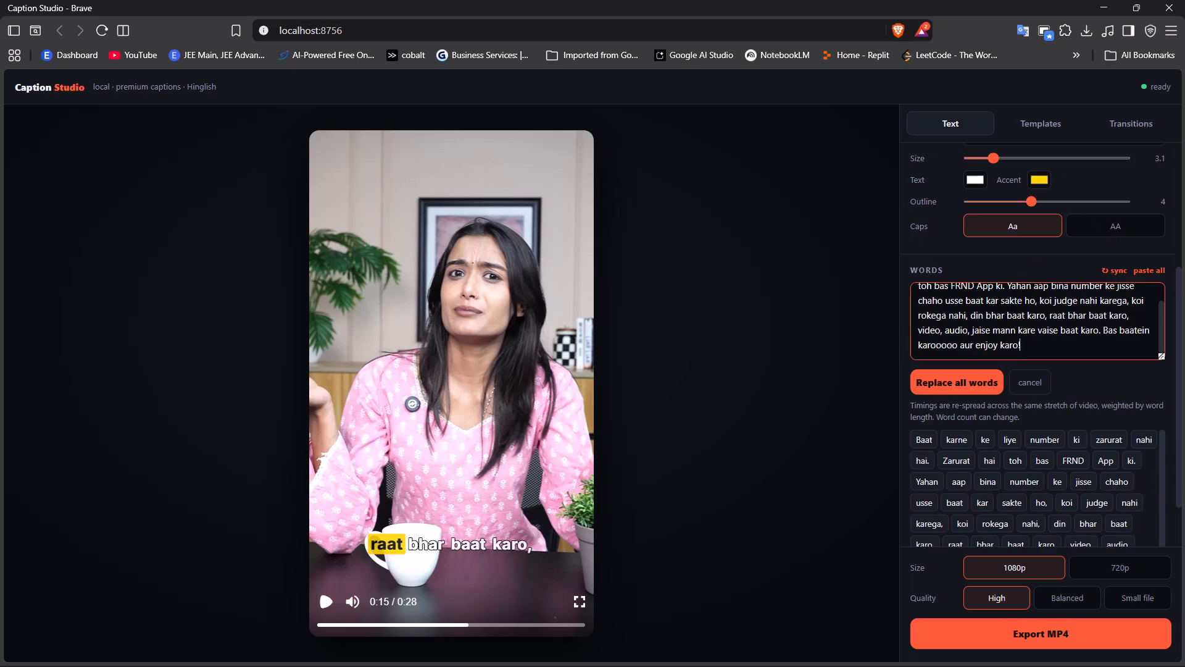
pyautogui.scroll(-1, 1021, 510)
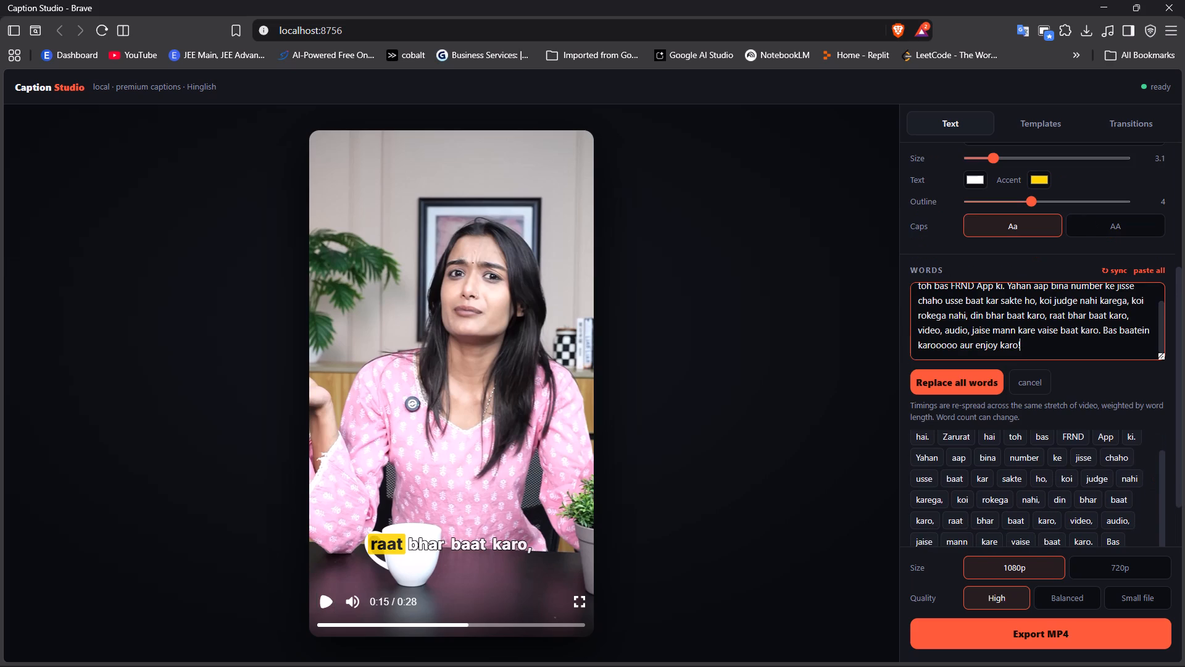
pyautogui.scroll(-1, 1021, 510)
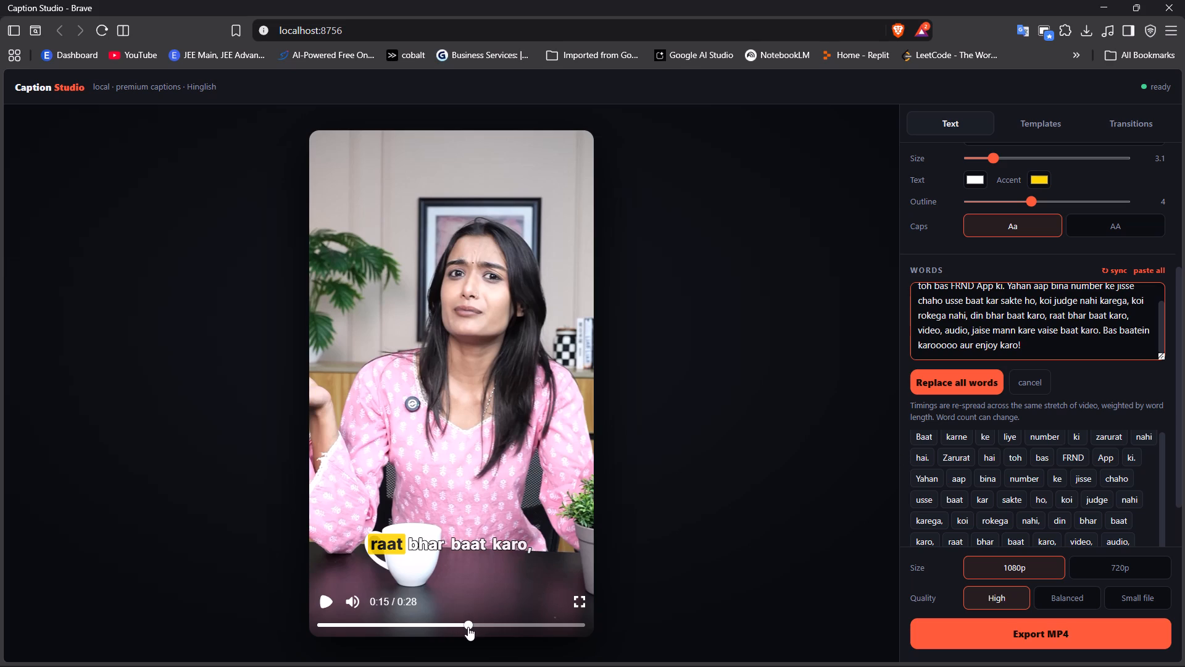
# Replay the middle section of 2.mp4 from about 0:10 to 0:14 to compare the captions with the speech.
pyautogui.moveTo(468, 627); pyautogui.dragTo(435, 626)
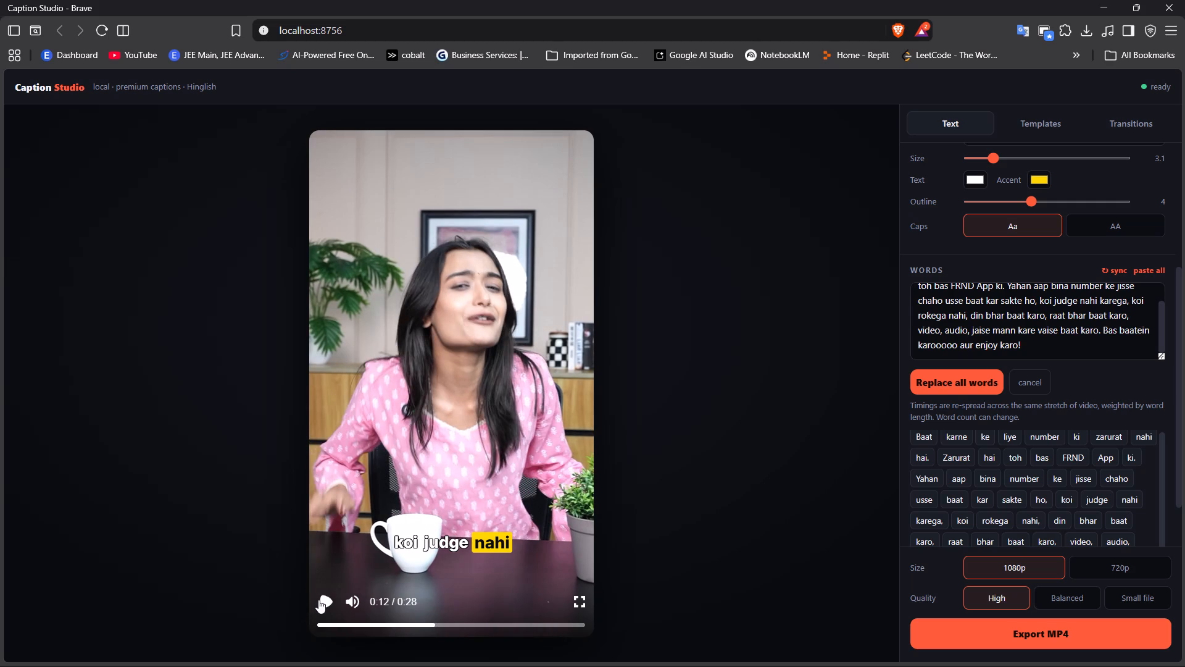
pyautogui.click(322, 603)
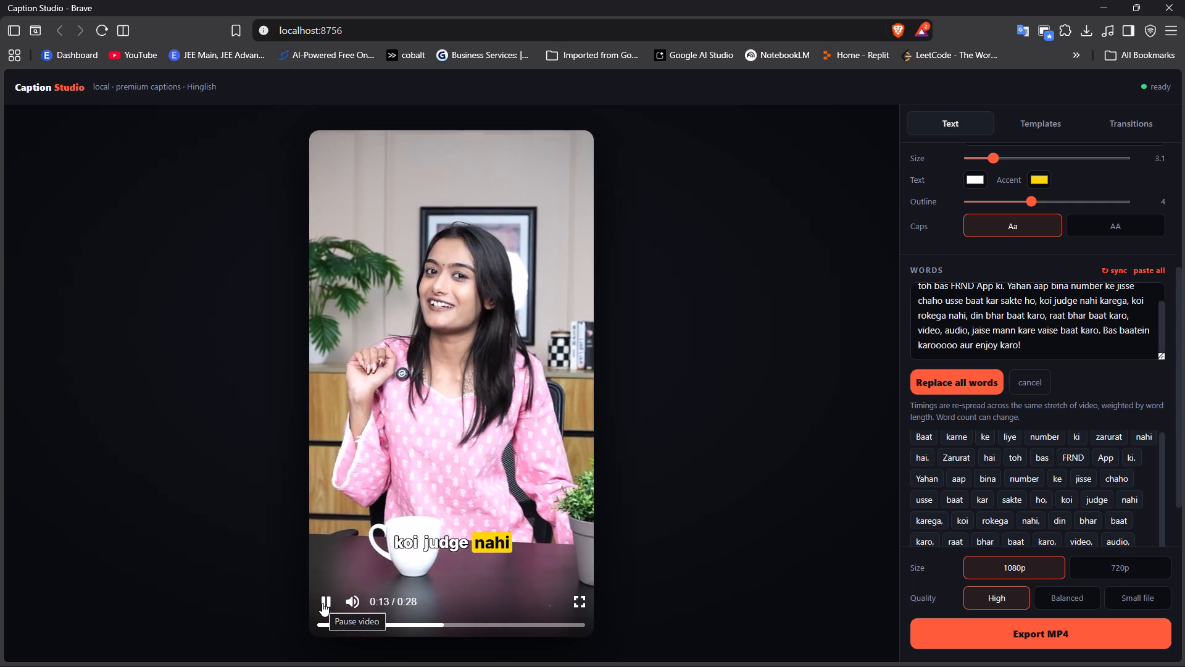
pyautogui.click(403, 623)
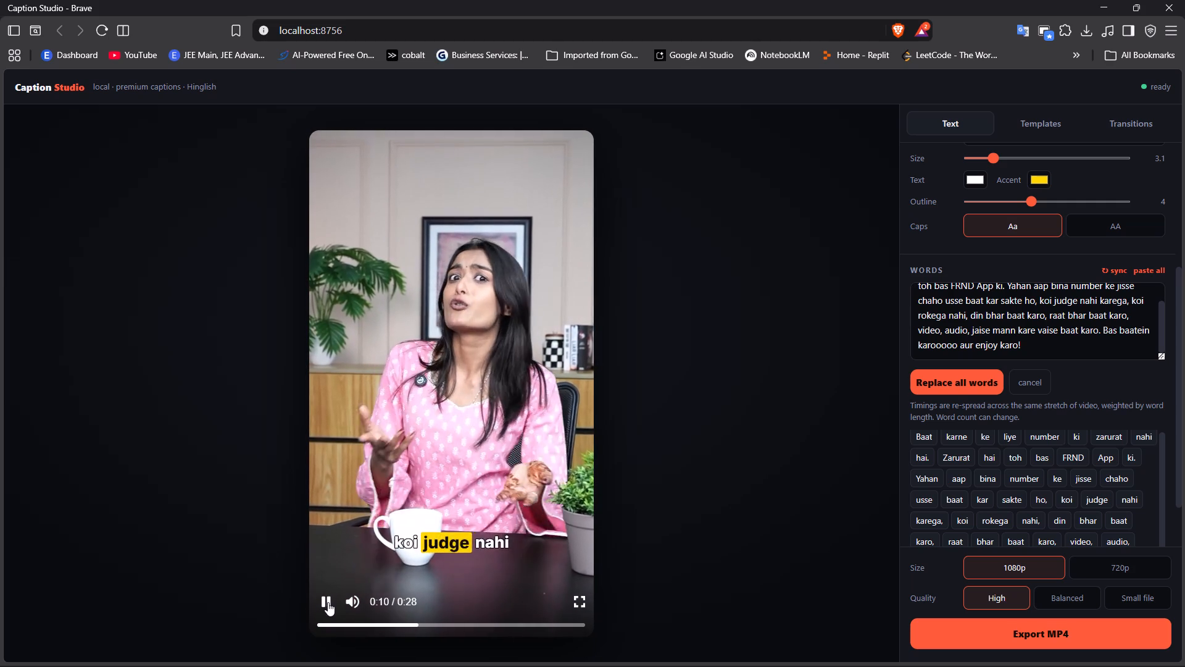
pyautogui.click(328, 602)
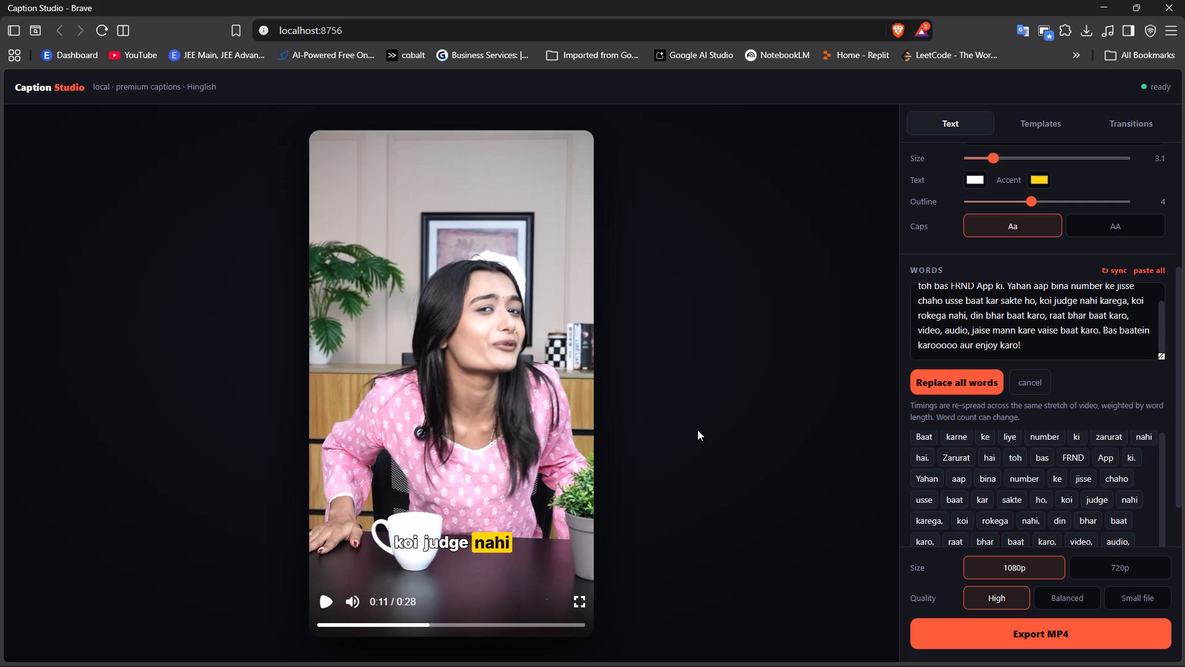
pyautogui.click(328, 595)
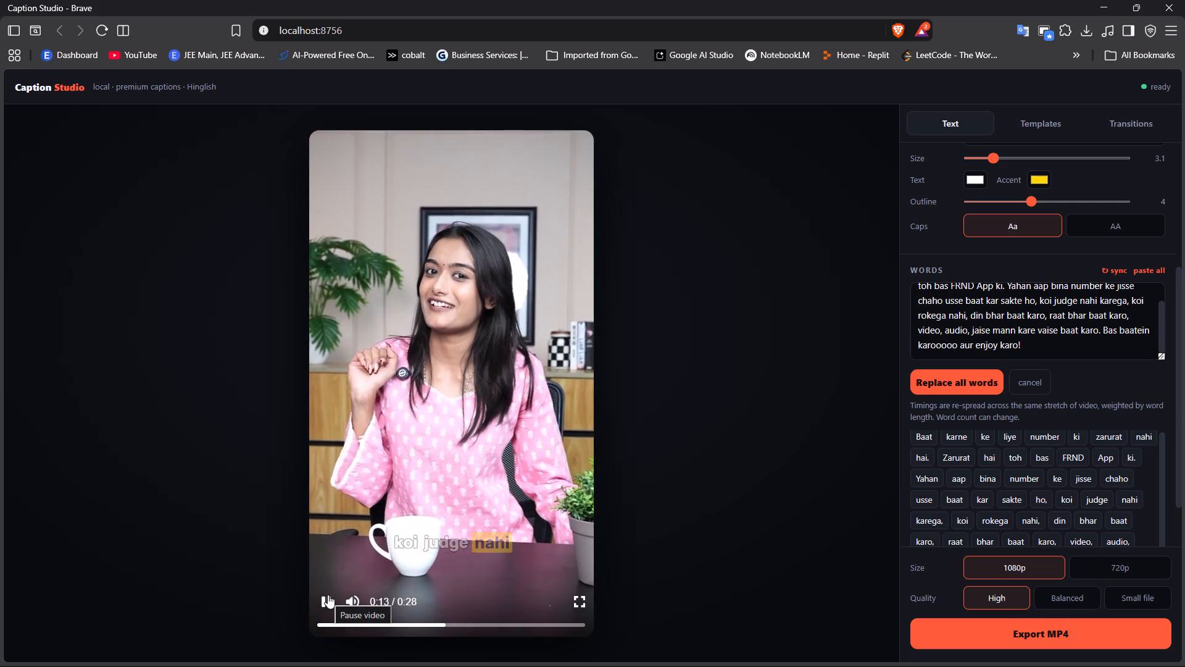
pyautogui.click(328, 595)
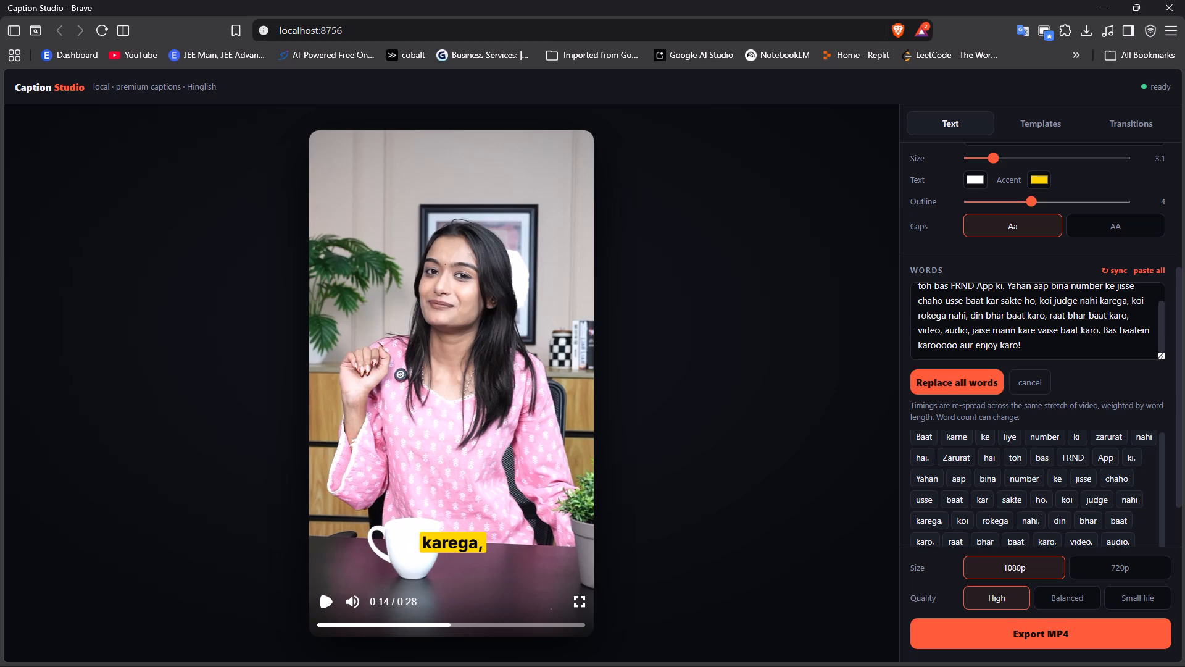
# Move the phrase "koi rokega nahi" to directly before "koi judge nahi karega" in the caption text, followed by a comma.
pyautogui.moveTo(966, 316); pyautogui.dragTo(1126, 336)
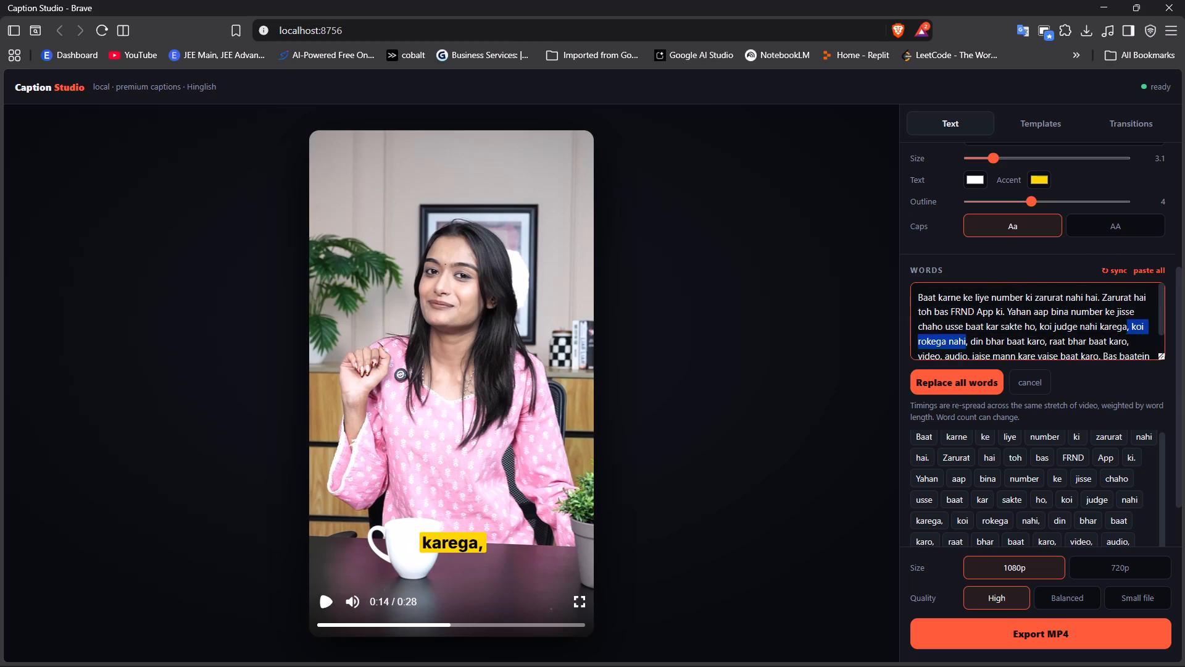
pyautogui.moveTo(1126, 336); pyautogui.dragTo(1136, 326)
pyautogui.moveTo(1136, 326); pyautogui.dragTo(1131, 327)
pyautogui.hotkey('ctrl', 'x')
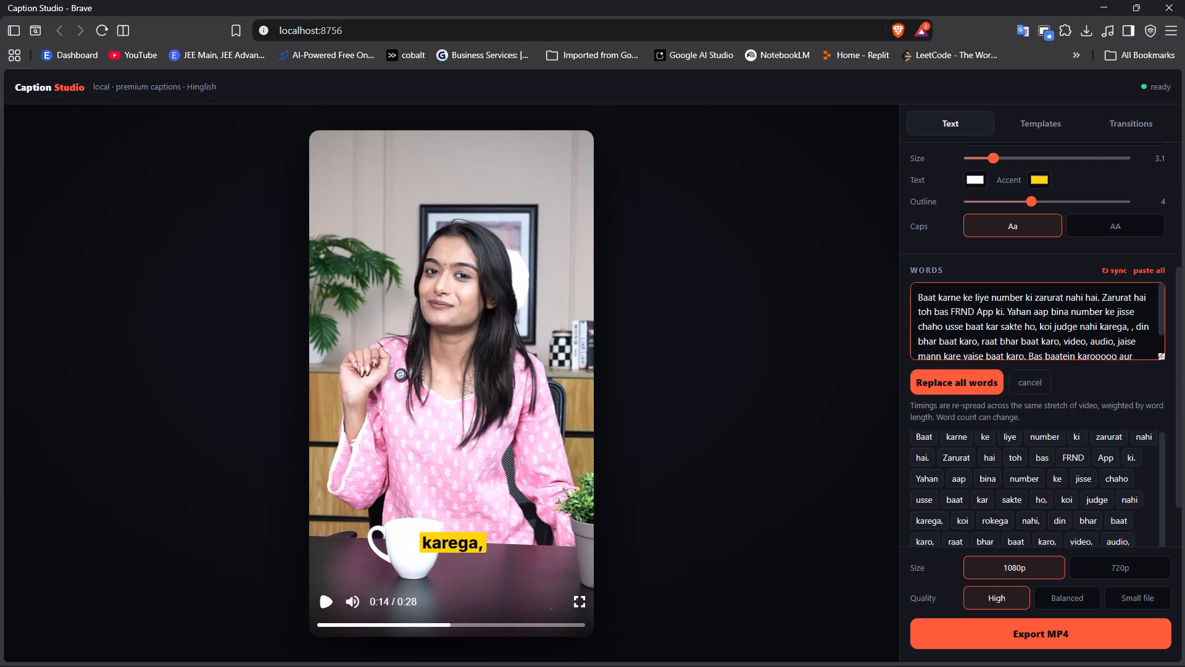
pyautogui.click(1038, 327)
pyautogui.hotkey('ctrl', 'v')
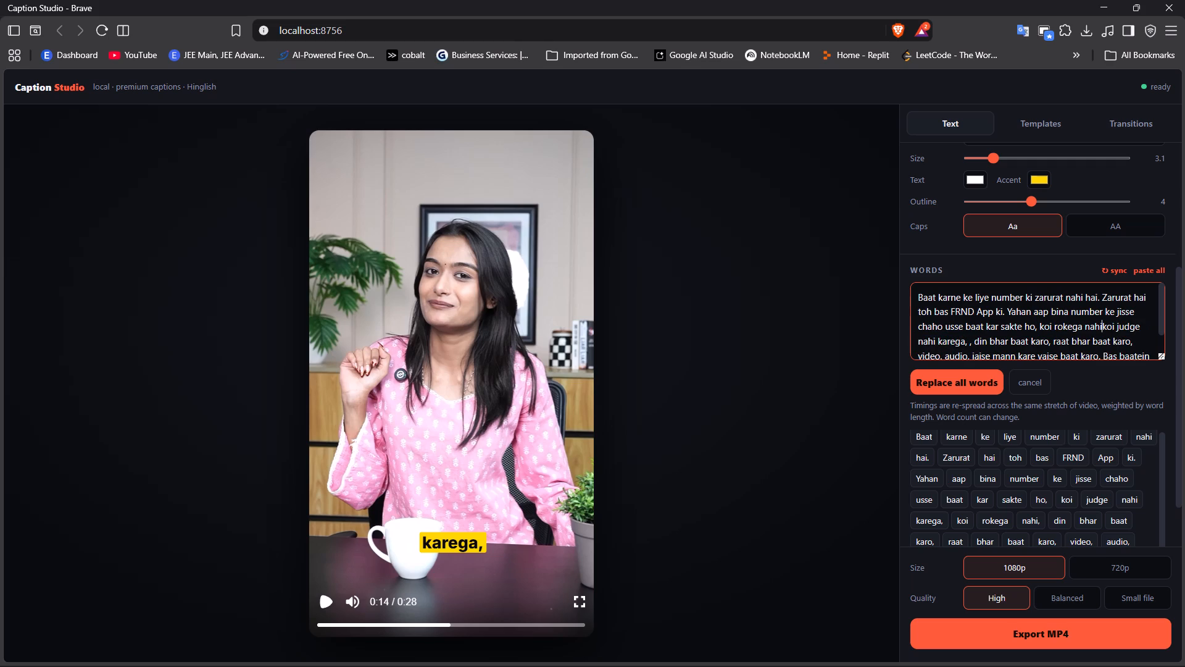
pyautogui.press(',')
pyautogui.press('space')
# Add the phrase "koi tokega nahi ," between "koi rokega nahi," and "koi judge nahi karega" in the caption text.
pyautogui.hotkey('ctrl', 'v')
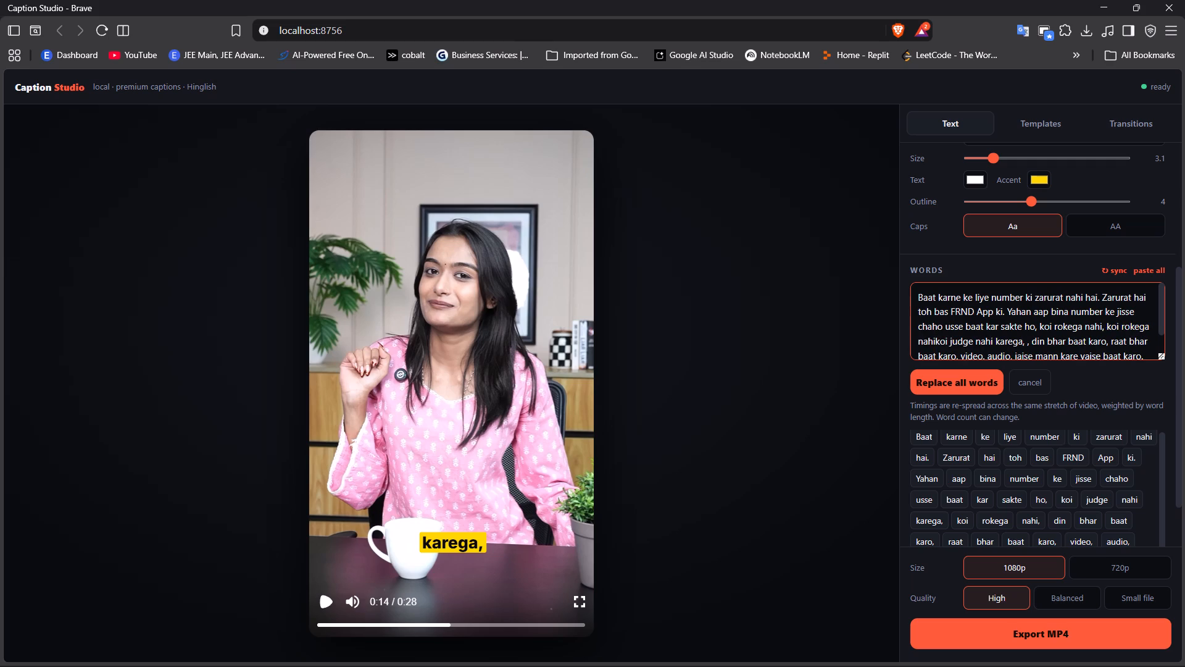
pyautogui.click(1125, 327)
pyautogui.press('BackSpace')
pyautogui.press('t')
pyautogui.click(934, 342)
pyautogui.press('Right')
pyautogui.press('space')
pyautogui.press(',')
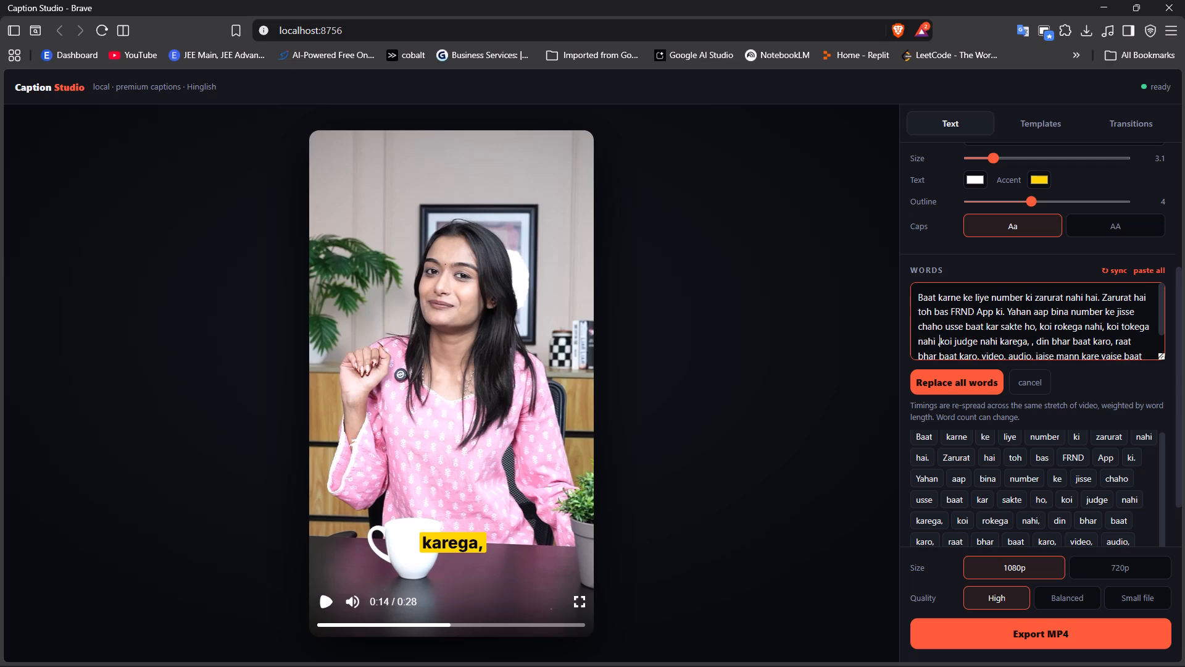
pyautogui.press('space')
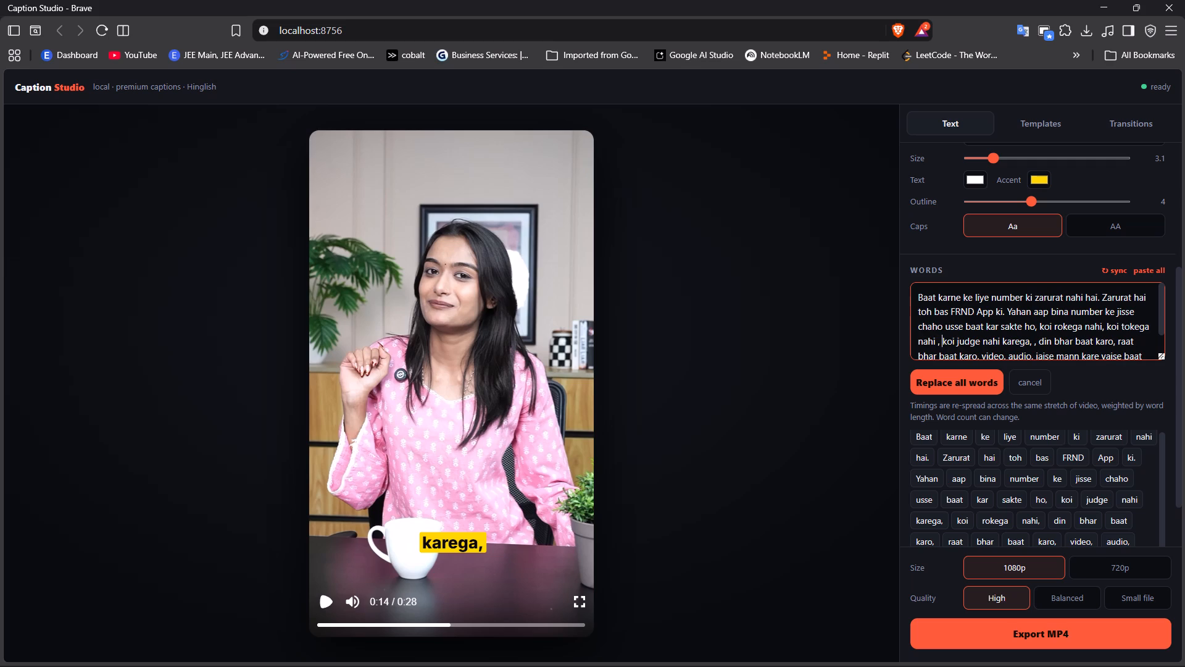
# Play 2.mp4 on to about 0:24 to check the remaining captions against the speech.
pyautogui.click(476, 472)
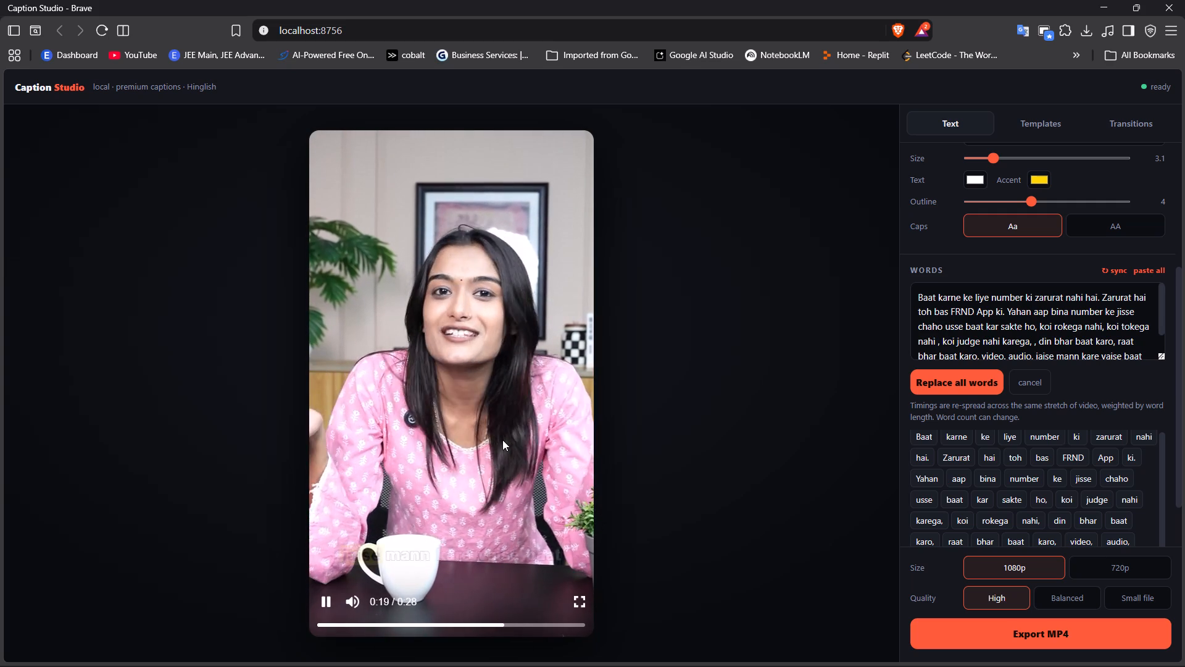
pyautogui.press('space')
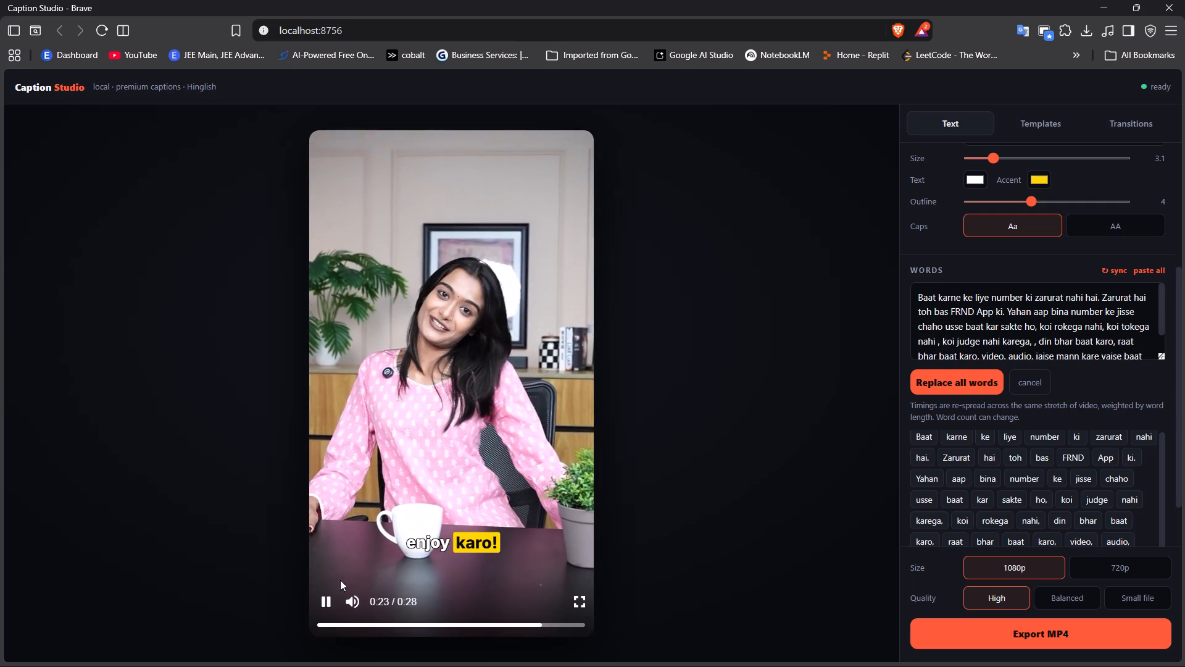
pyautogui.click(331, 601)
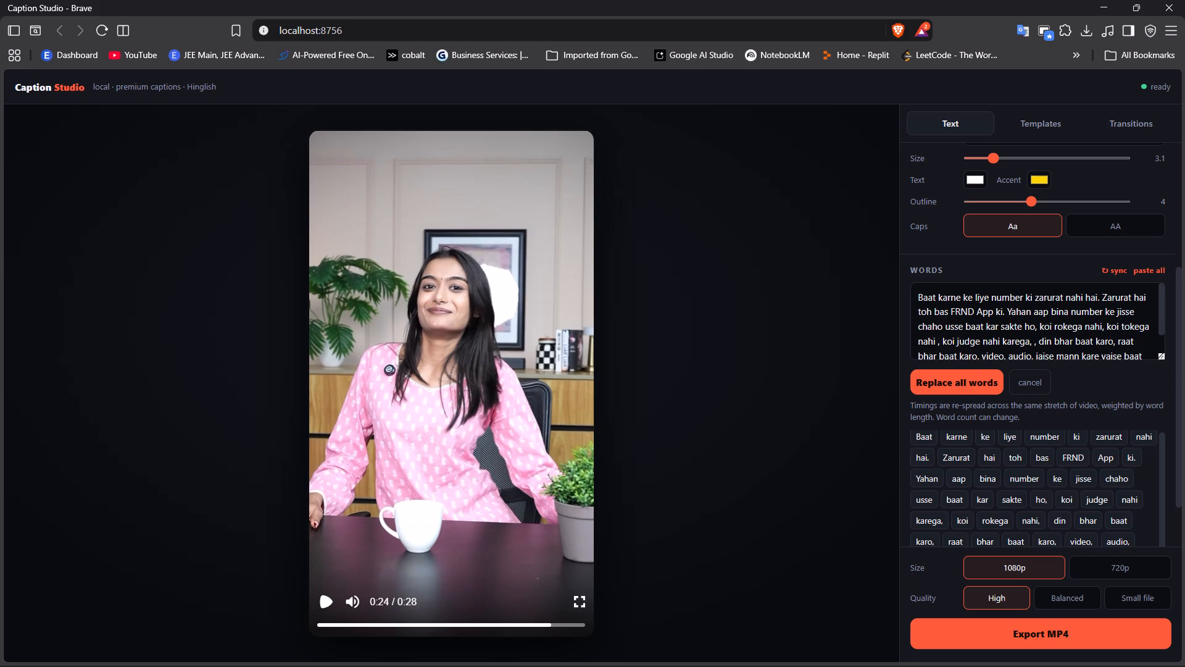
# Delete "video, audio," from the caption text and end "raat bhar baat karo" with a full stop.
pyautogui.scroll(-1, 1020, 376)
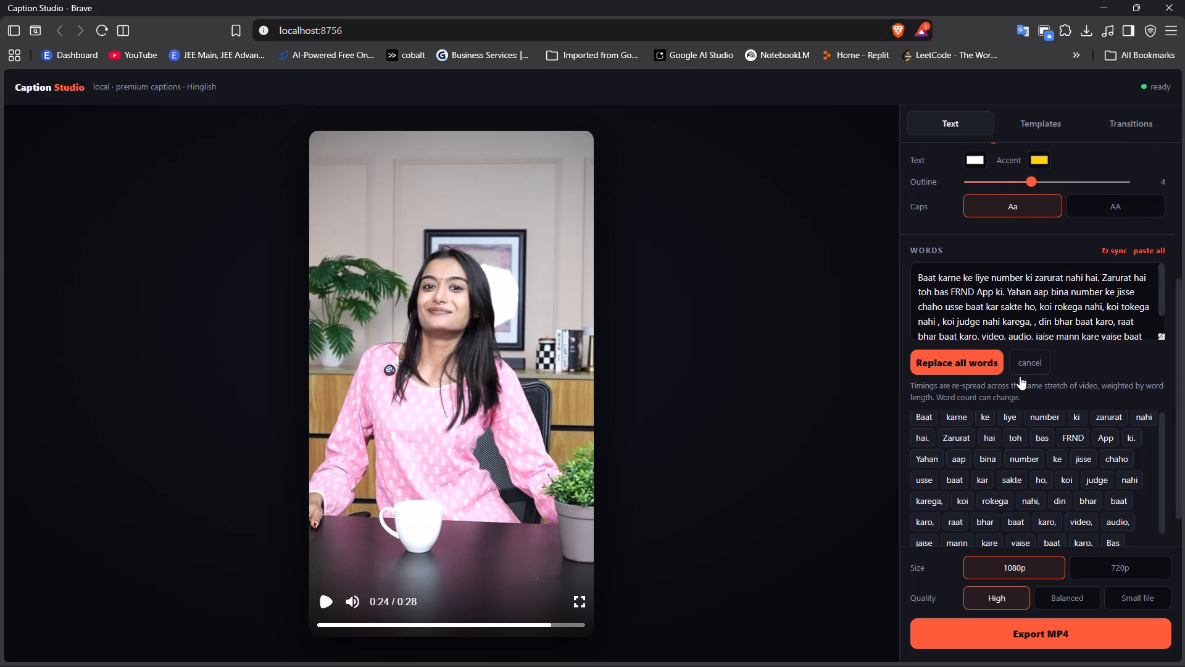
pyautogui.scroll(-1, 1020, 376)
pyautogui.moveTo(1034, 337); pyautogui.dragTo(980, 308)
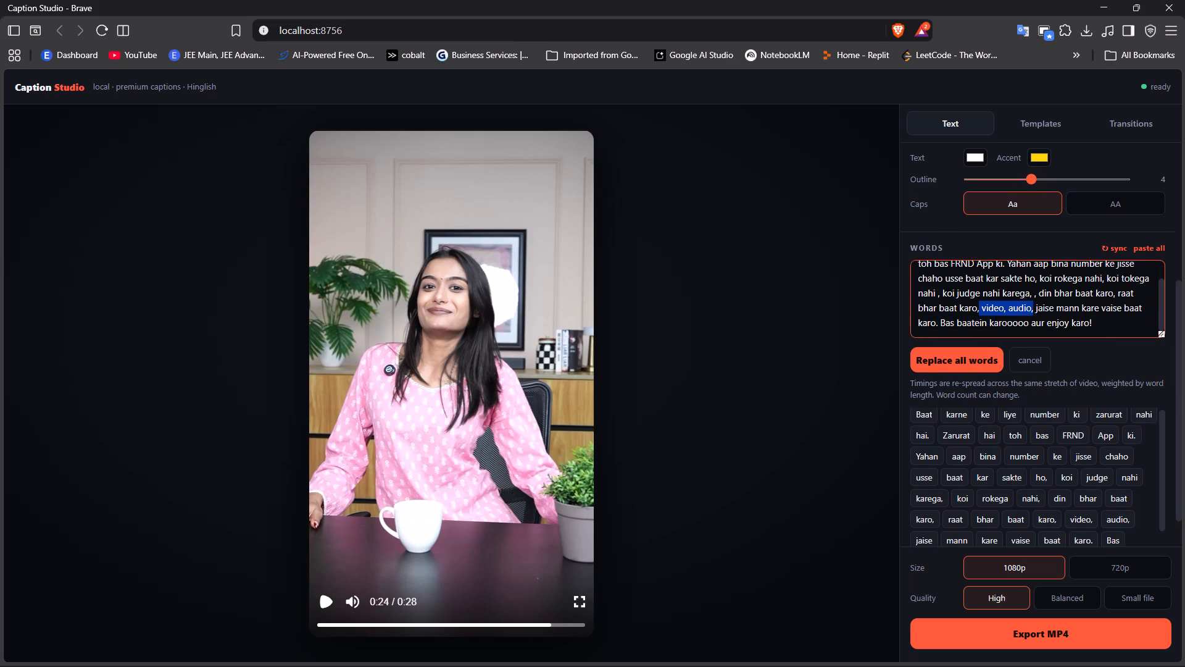
pyautogui.moveTo(980, 308); pyautogui.dragTo(980, 307)
pyautogui.press('BackSpace')
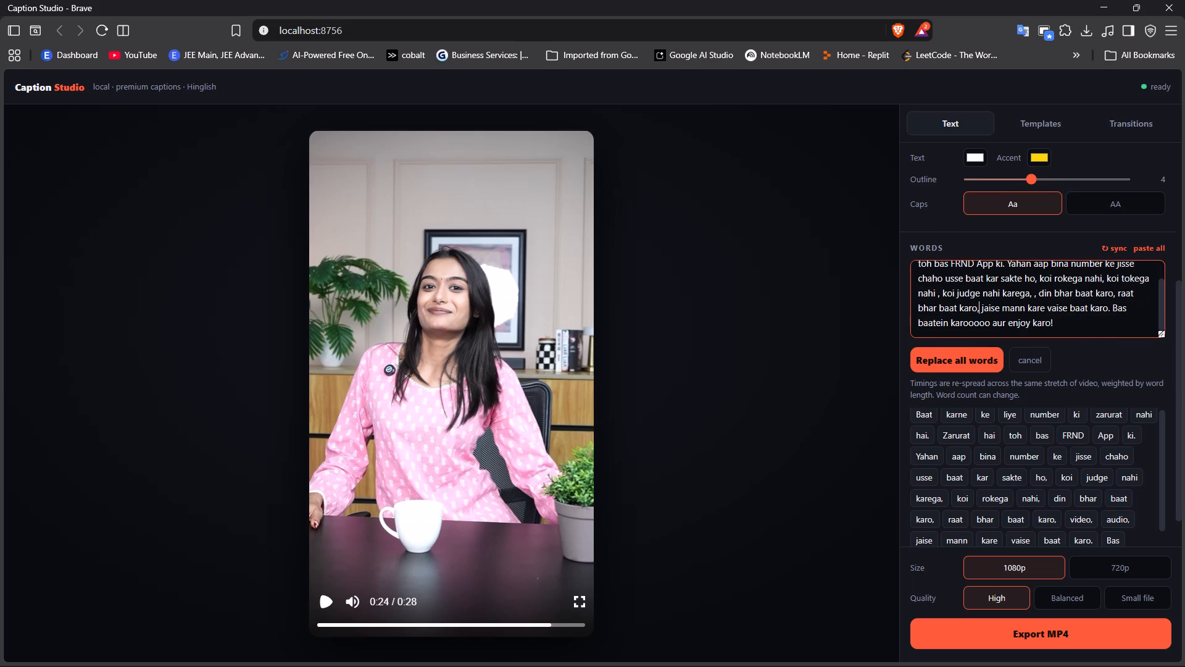
pyautogui.press('BackSpace')
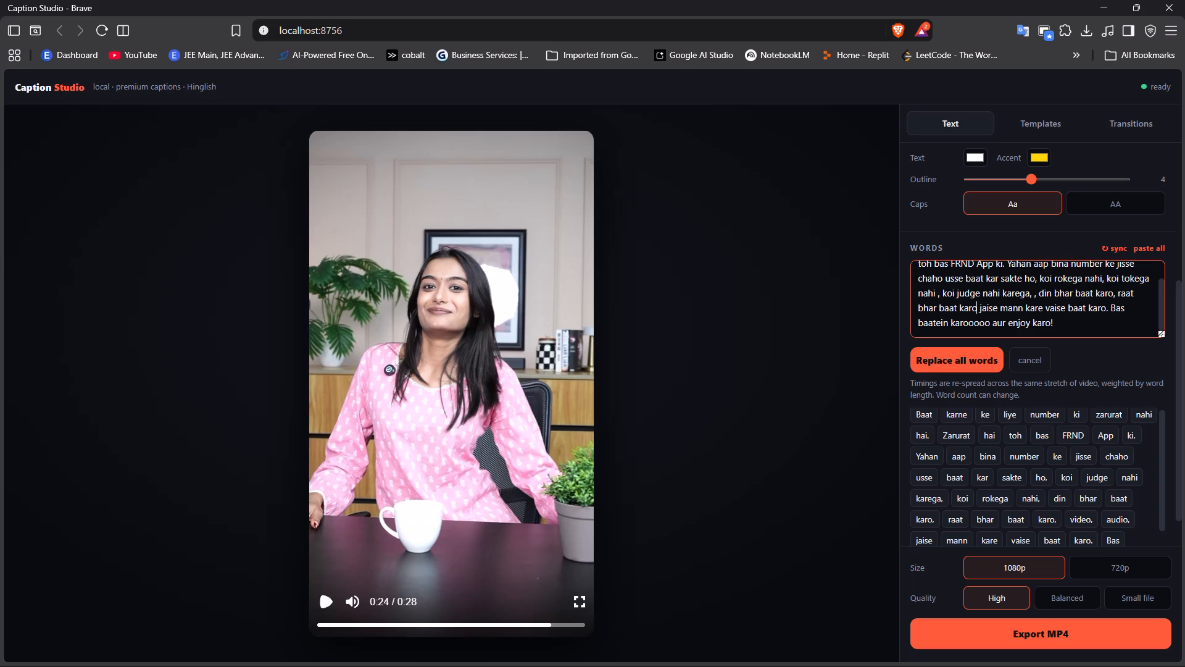
pyautogui.press('.')
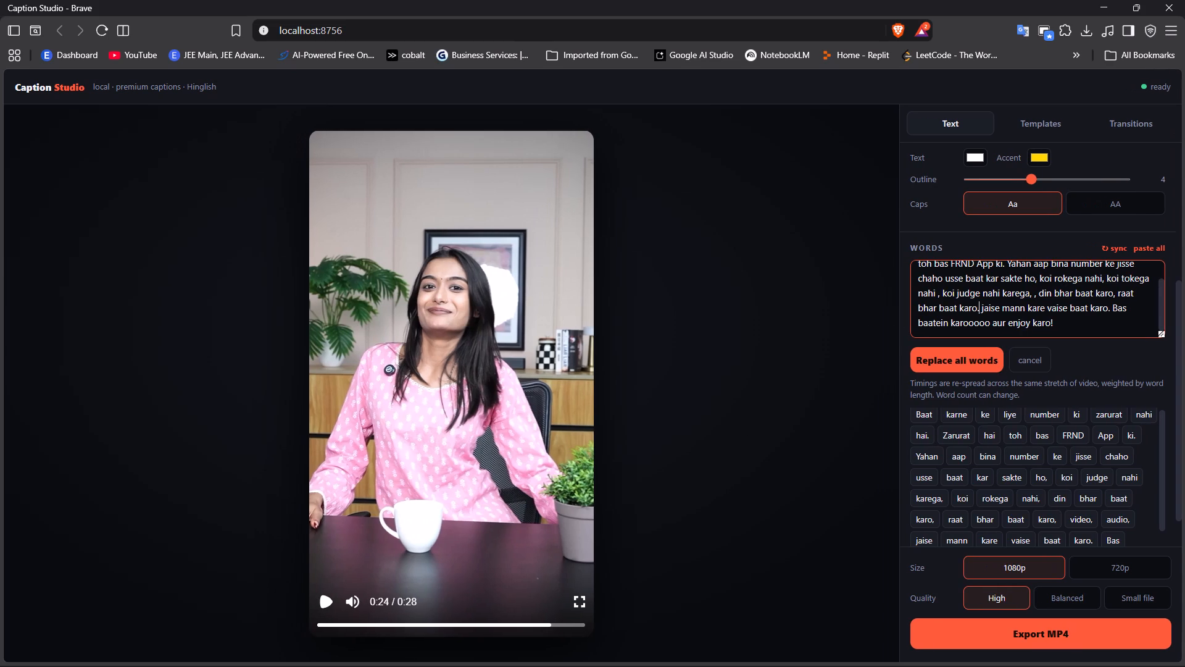
# Replace all caption words of 2.mp4 with the edited text and re-sync their timings to the audio.
pyautogui.click(959, 353)
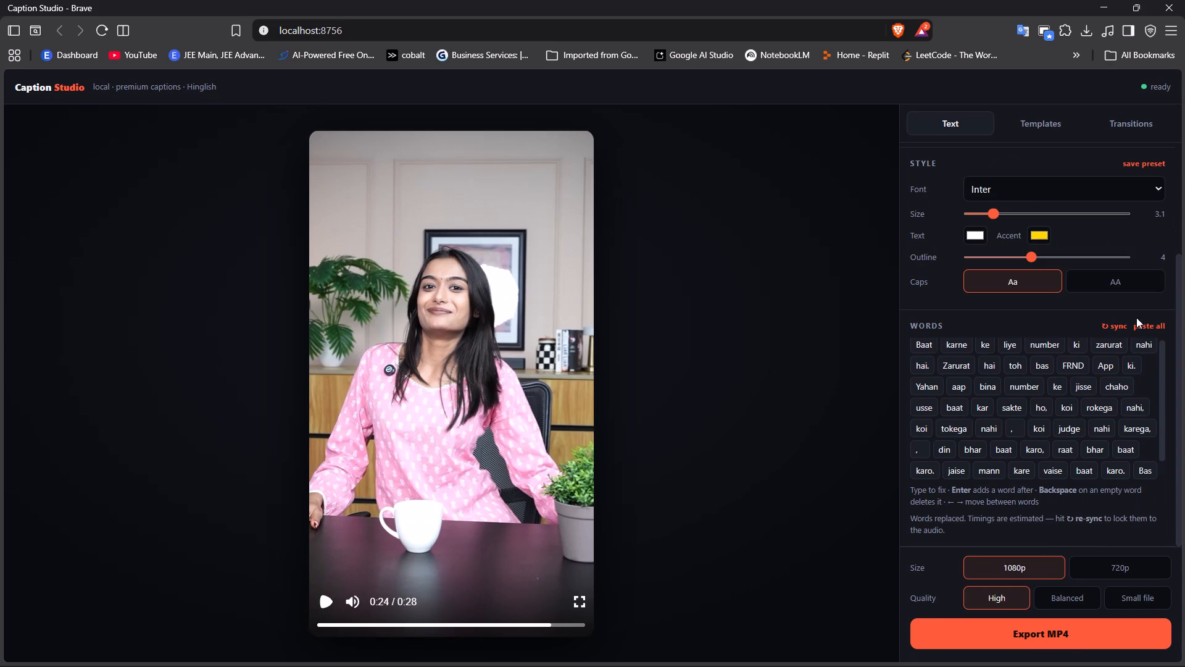
pyautogui.click(1118, 326)
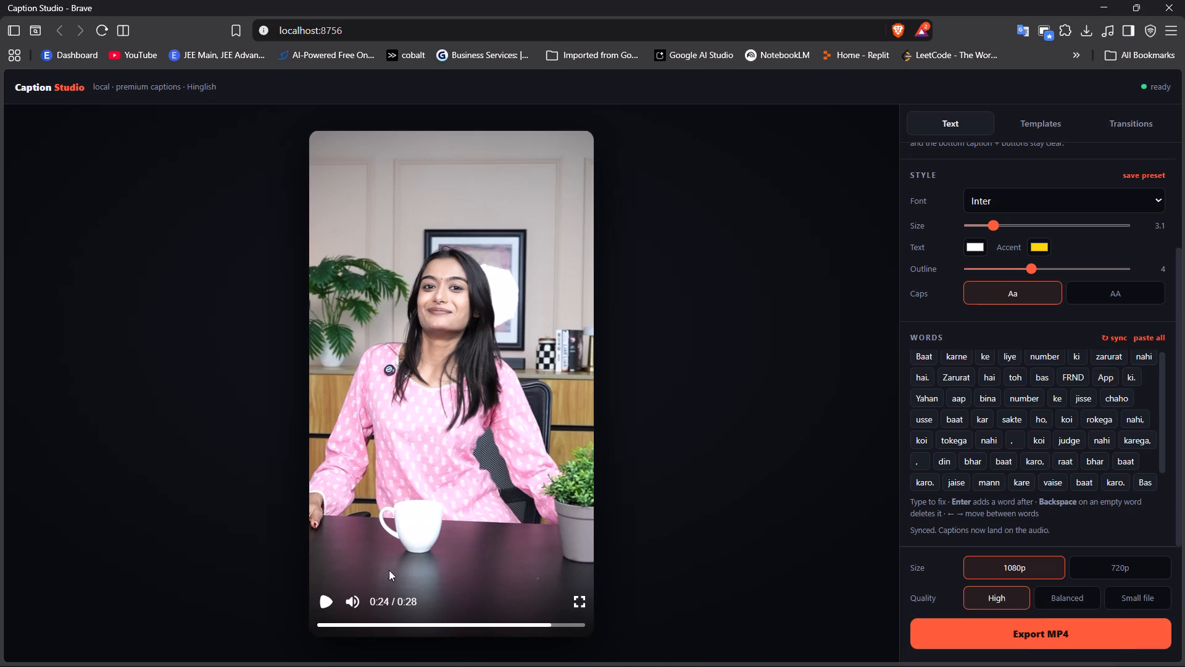
# Play 2.mp4 back to check the re-synced captions.
pyautogui.click(328, 594)
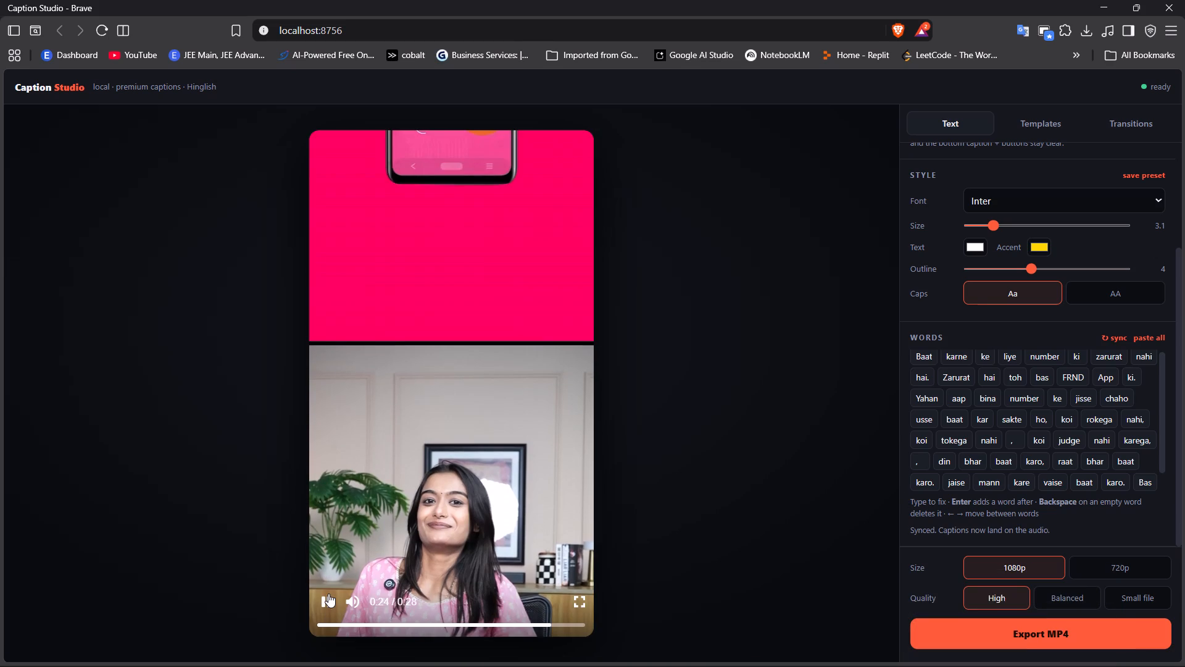
pyautogui.click(322, 623)
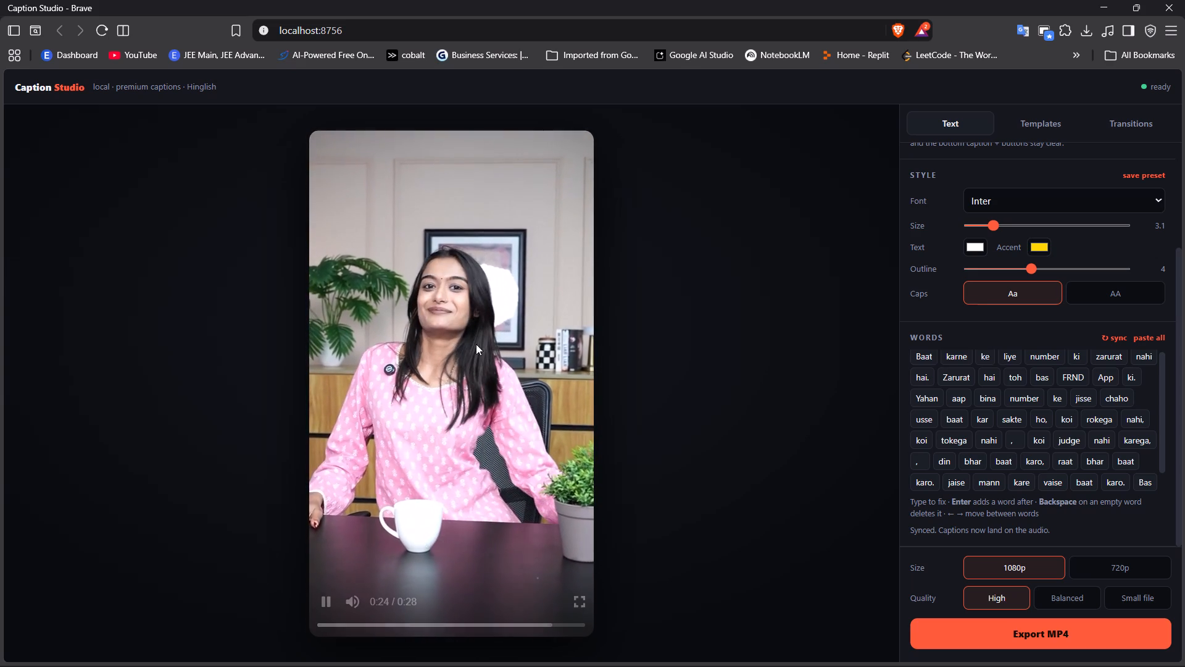
pyautogui.click(382, 373)
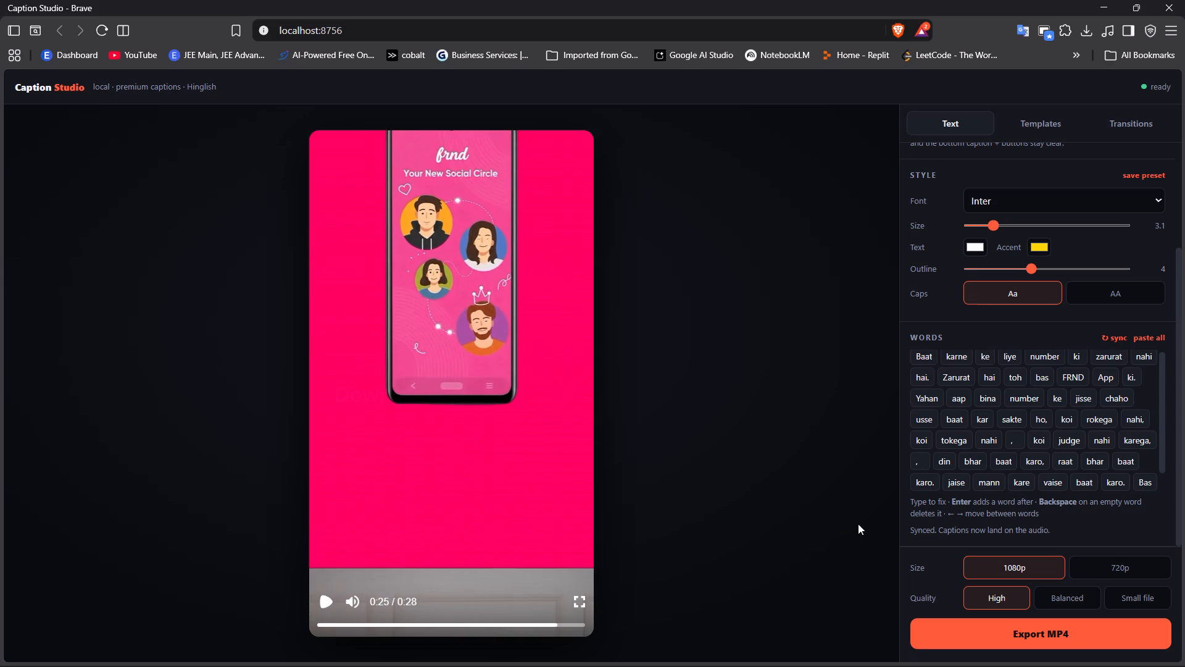
# Export the captioned 2.mp4 as an MP4 at 1080p and High quality.
pyautogui.click(1061, 627)
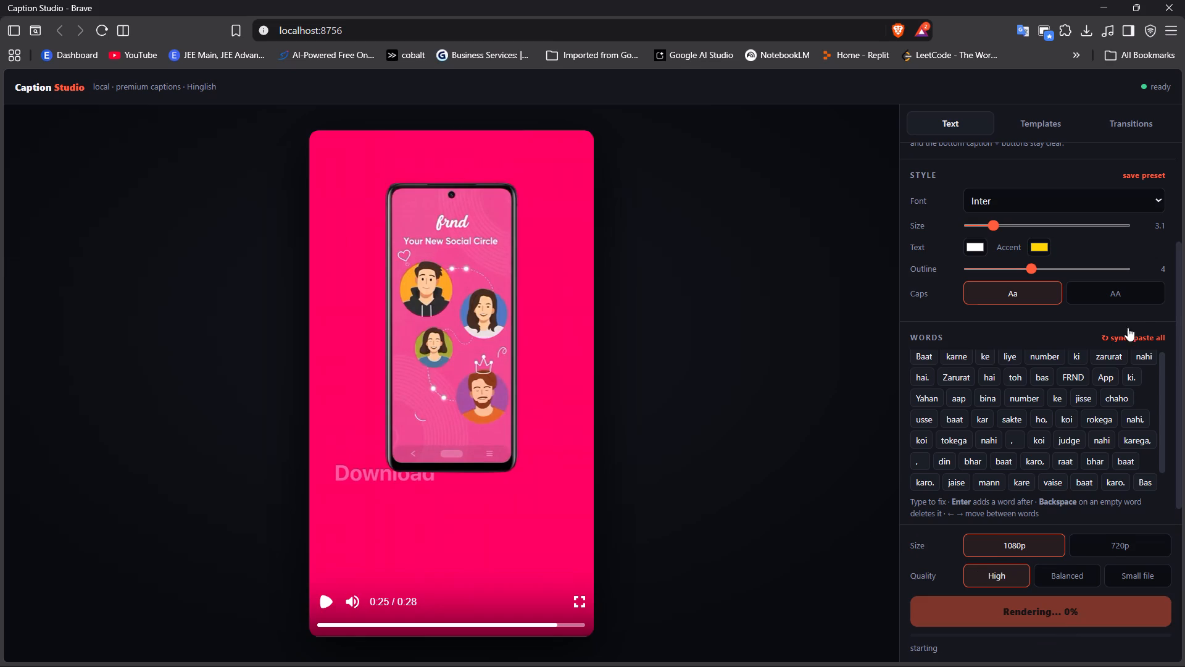
# Reopen the full caption wording of 2.mp4 as editable text and copy all of it.
pyautogui.click(1140, 337)
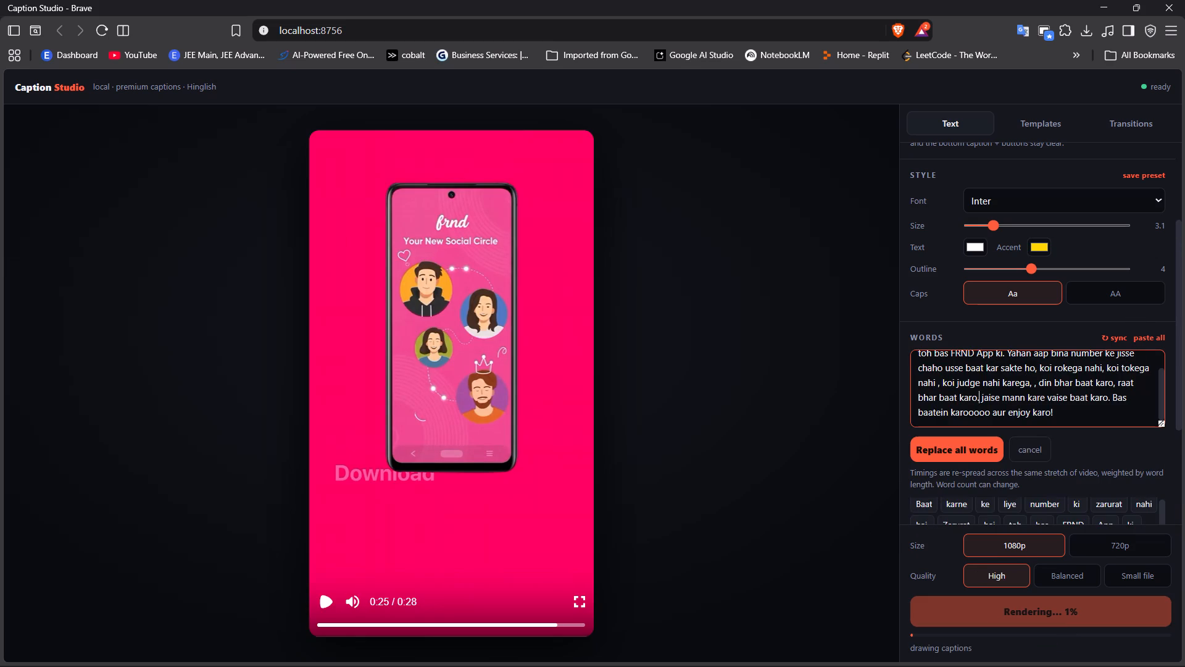
pyautogui.hotkey('ctrl', 'a')
pyautogui.hotkey('ctrl', 'c')
pyautogui.hotkey('ctrl', 'c')
pyautogui.hotkey('ctrl', 'c')
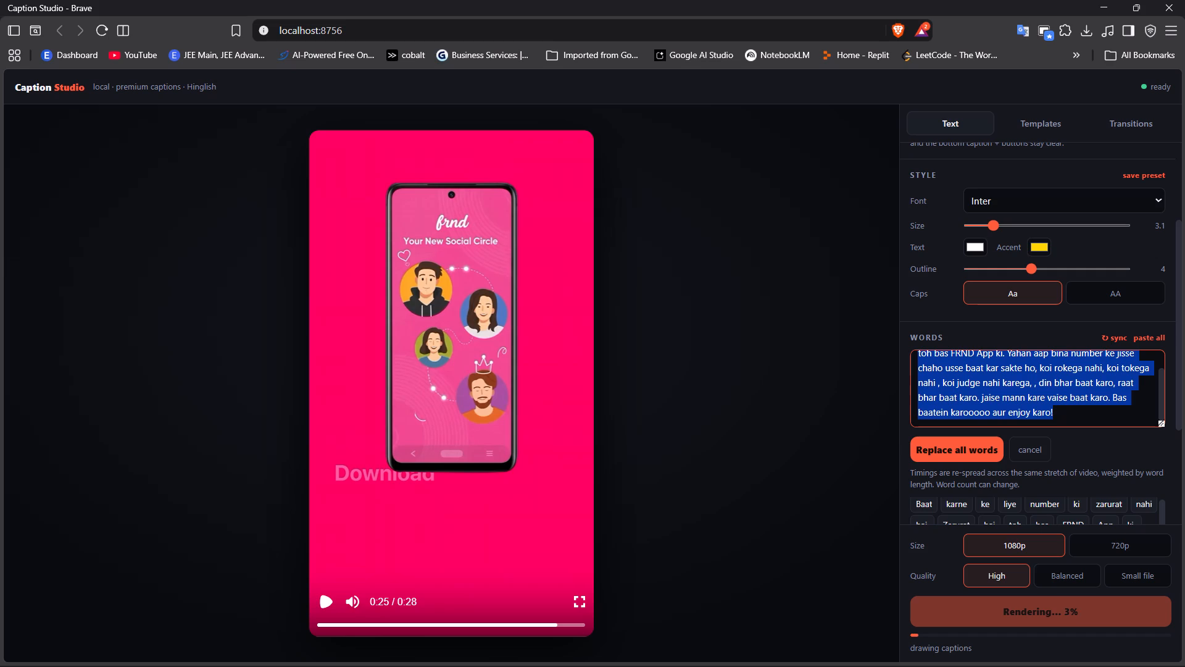
# Copy the selected full caption wording of 2.mp4 and close the text editor without replacing the words.
pyautogui.hotkey('ctrl', 'c')
pyautogui.click(1026, 455)
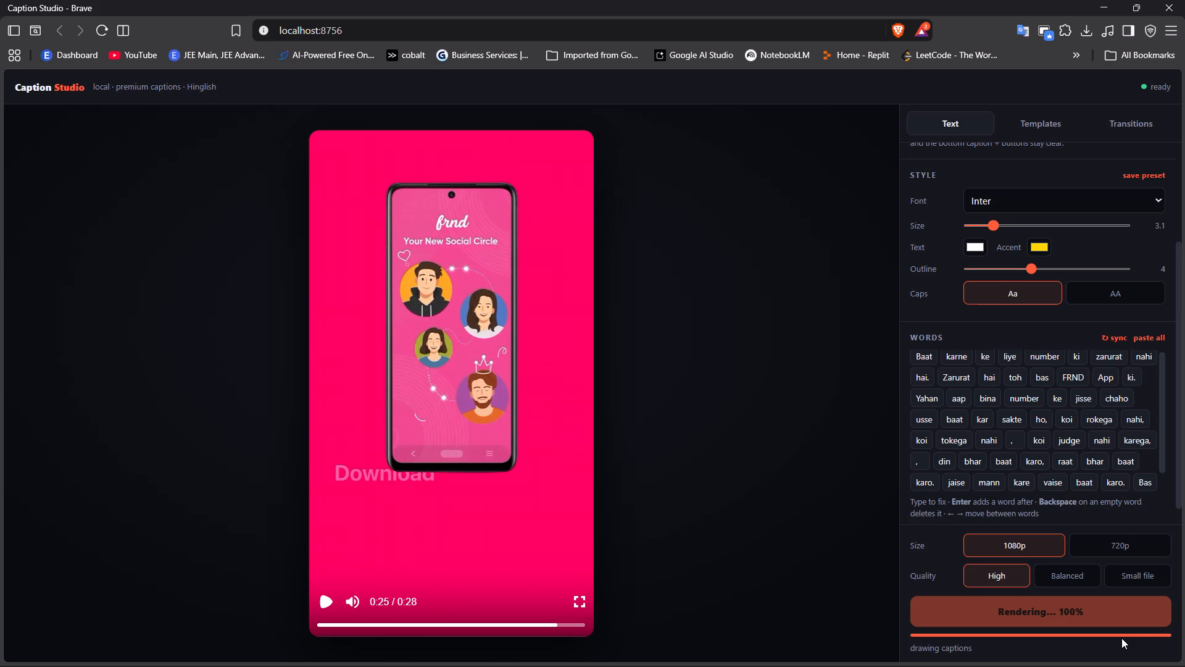
# Download the rendered captioned video and save it as 2 in the Desktop folder pr 17.
pyautogui.click(1107, 638)
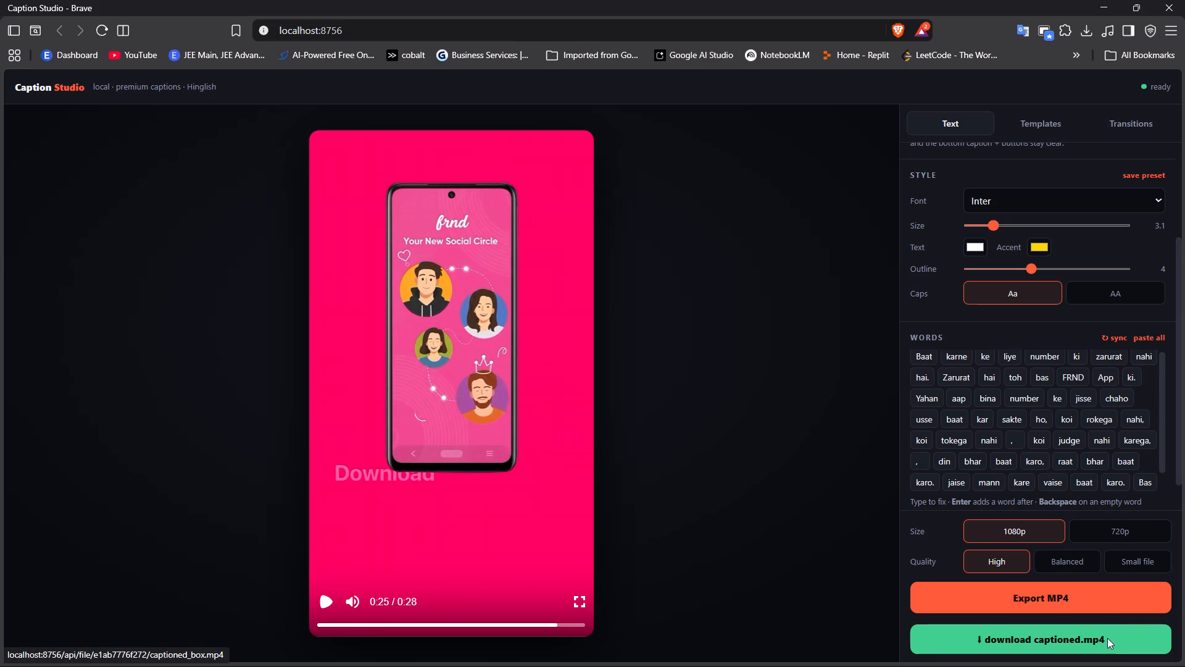
pyautogui.press('BackSpace')
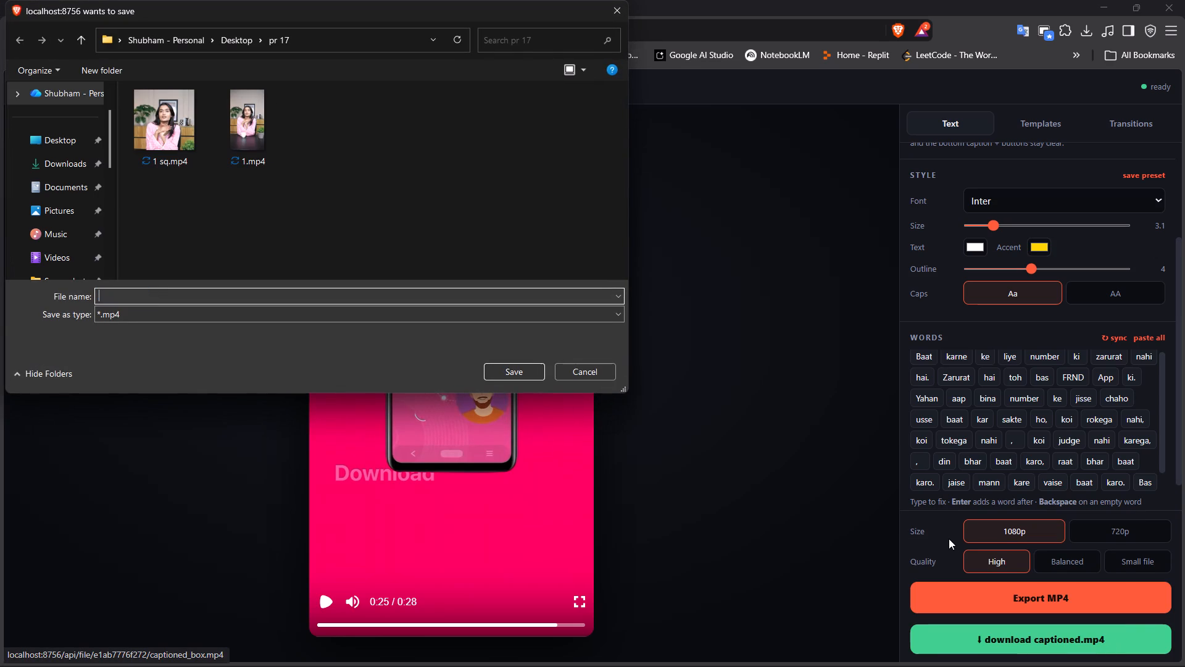
pyautogui.press('2')
pyautogui.press('Return')
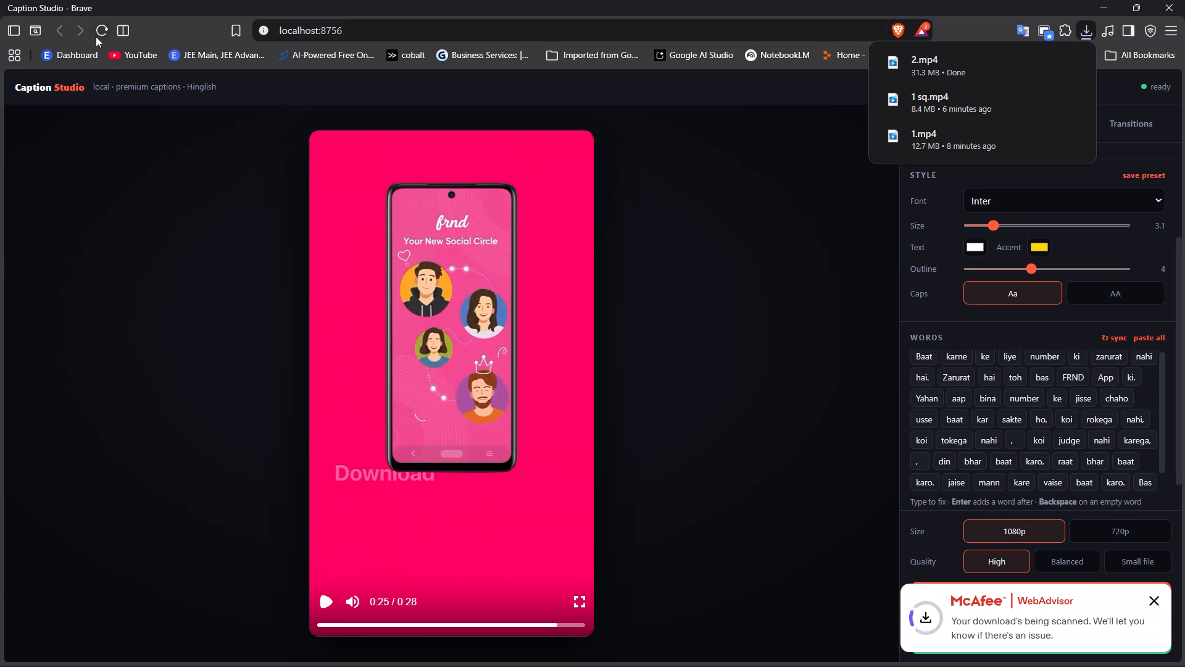
# Restart with a blank project, paste the copied wording as the spoken script, load 2 sq.mp4 from the exp folder and transcribe it.
pyautogui.click(98, 28)
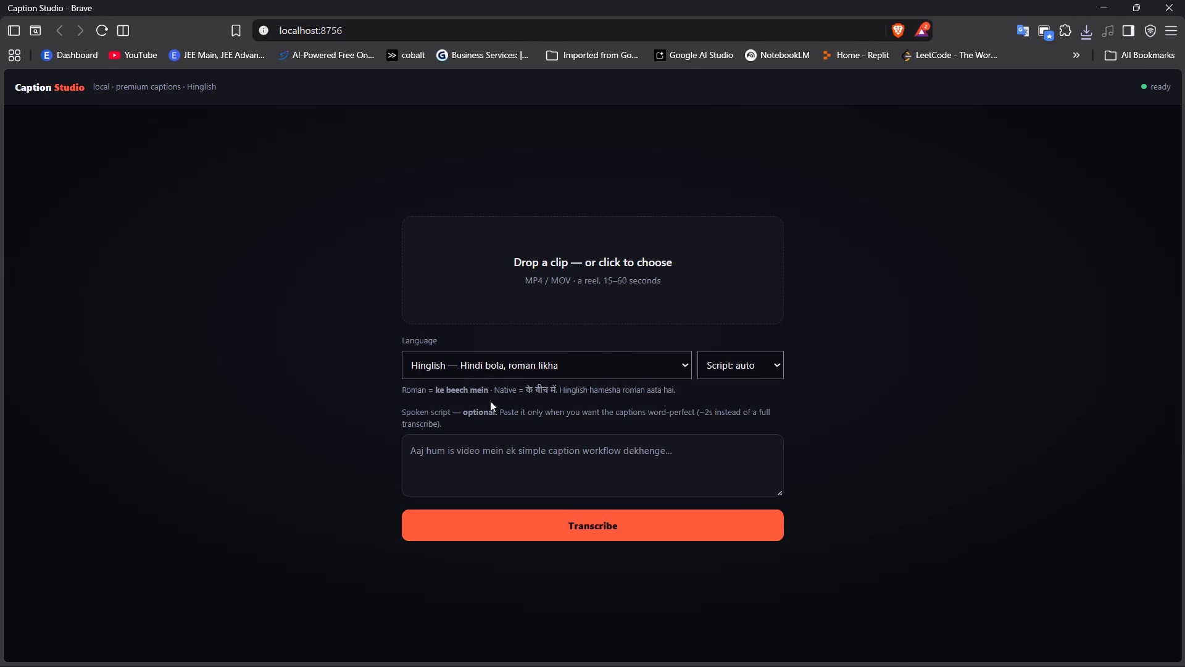
pyautogui.click(533, 455)
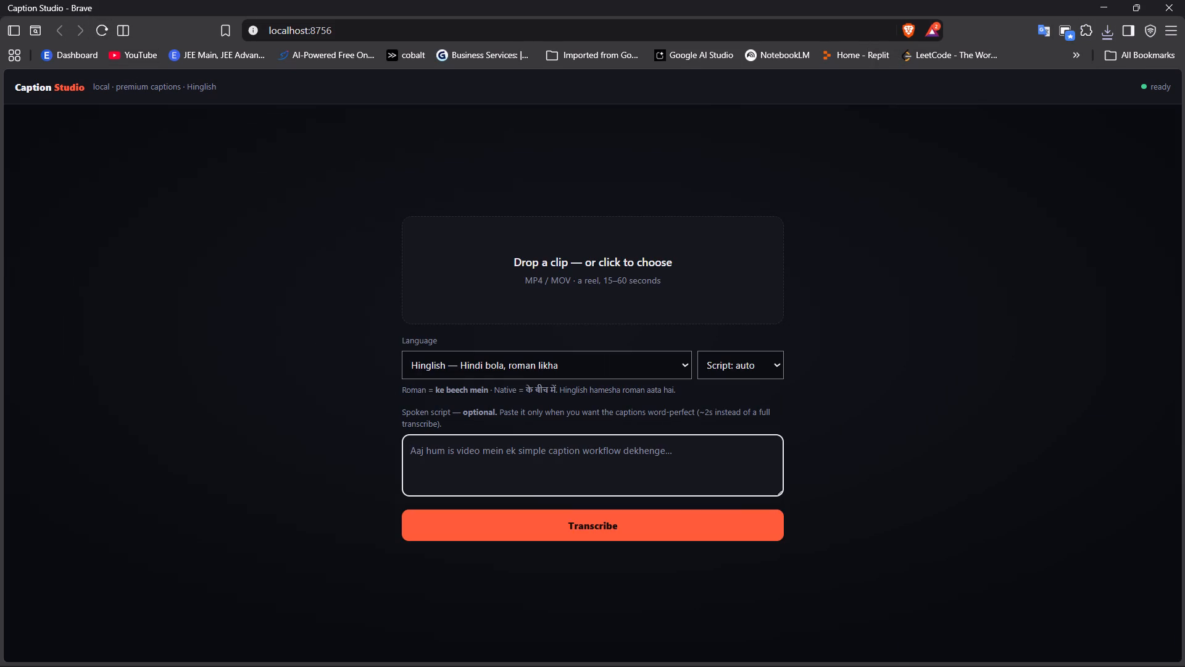
pyautogui.hotkey('ctrl', 'v')
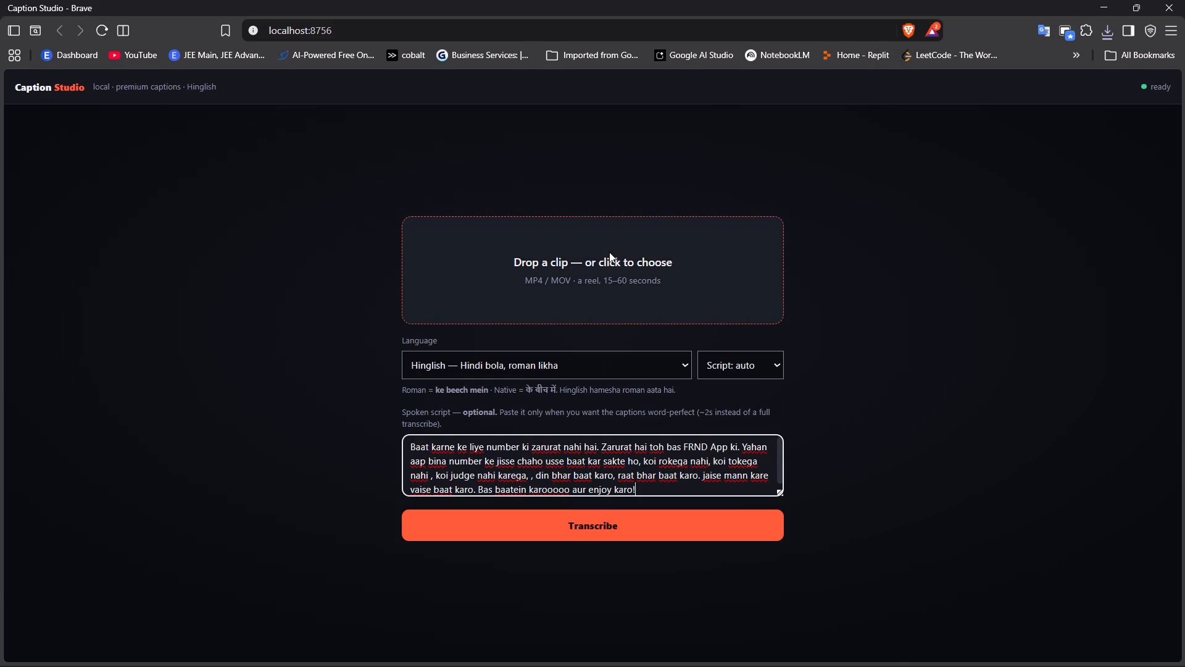
pyautogui.click(609, 252)
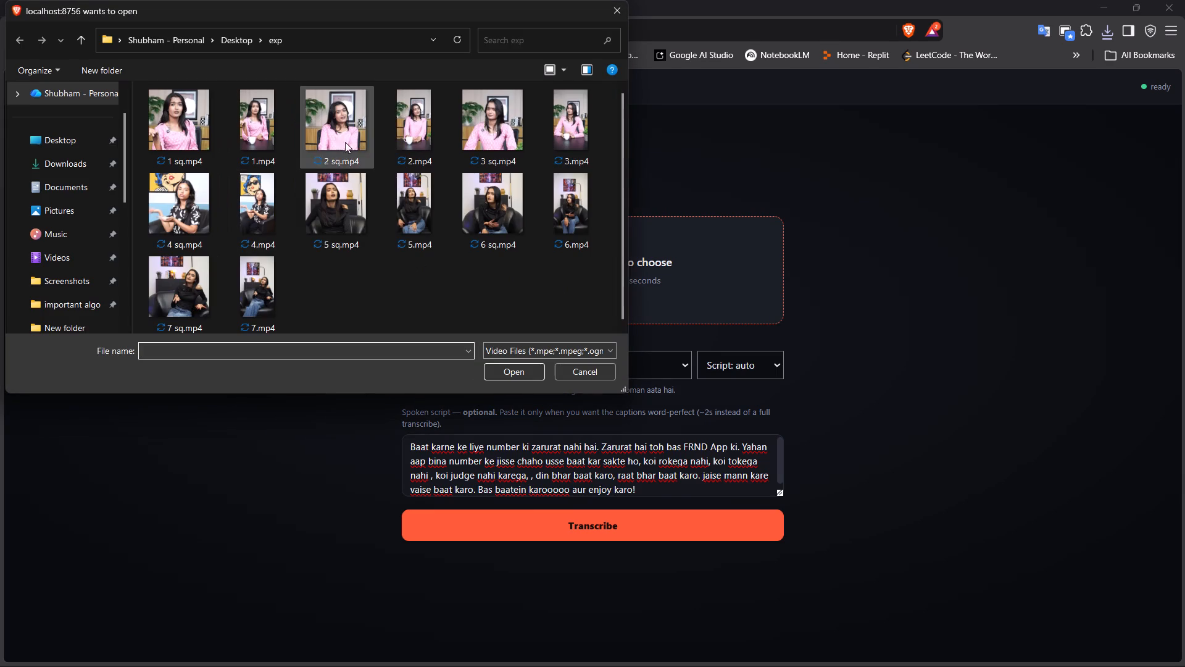
pyautogui.click(349, 139)
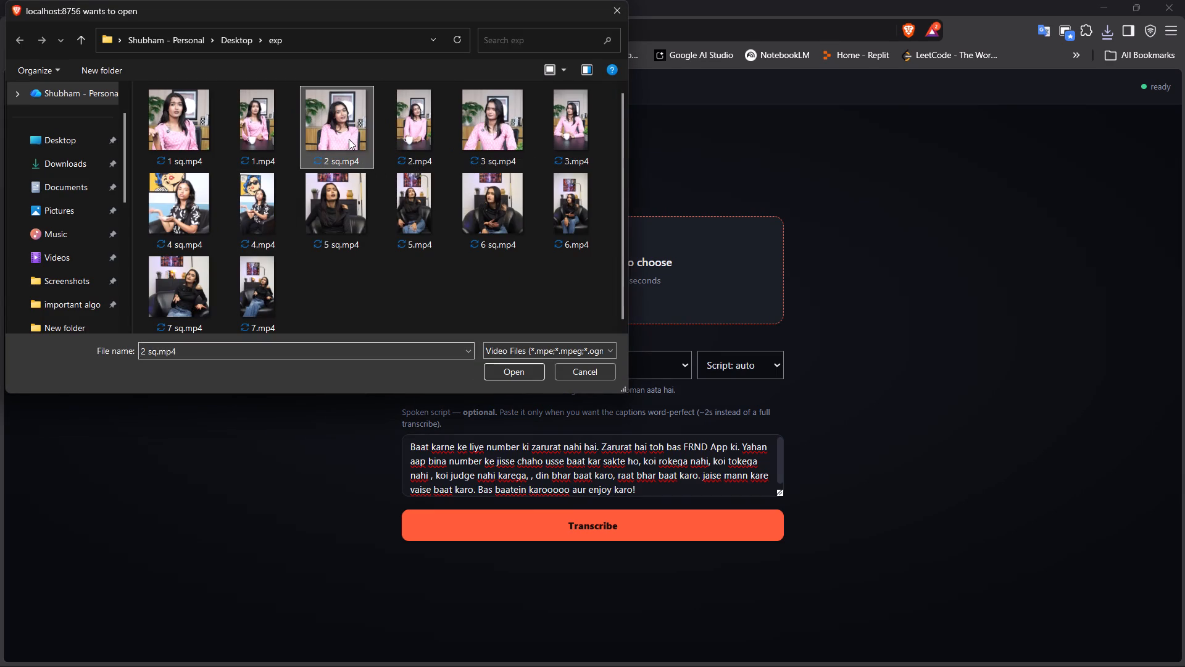
pyautogui.click(522, 374)
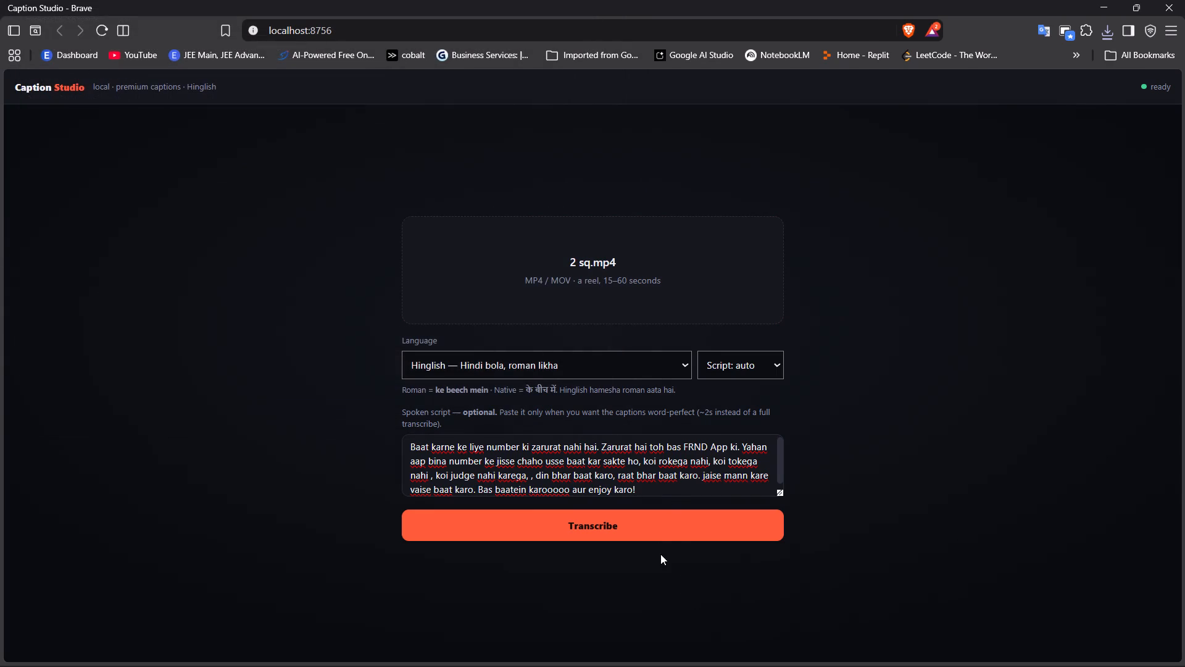
pyautogui.click(660, 535)
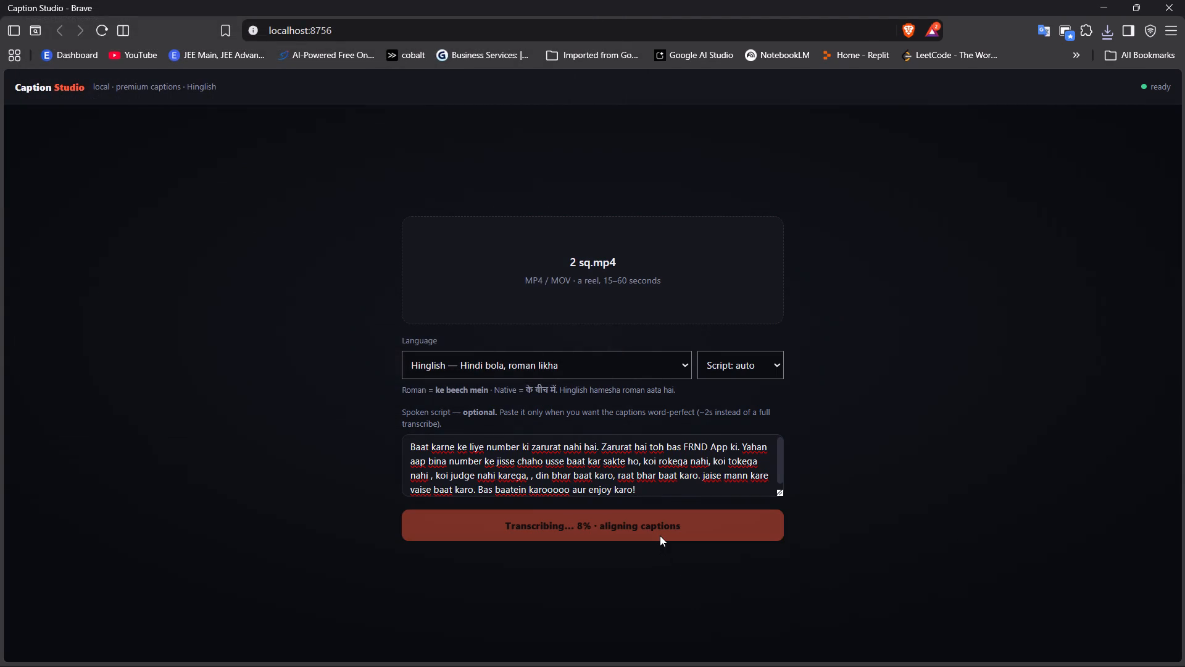
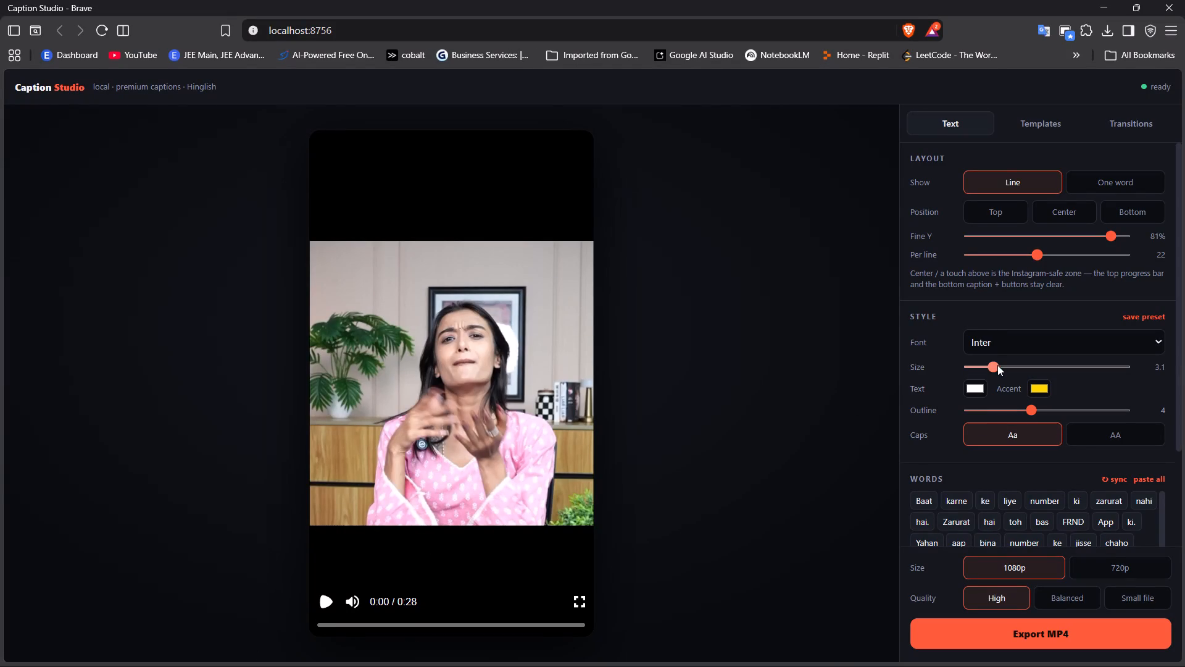
# Set the caption text size to 4.5 and play the video preview to check the captions.
pyautogui.moveTo(994, 365); pyautogui.dragTo(984, 365)
pyautogui.moveTo(984, 365); pyautogui.dragTo(984, 366)
pyautogui.moveTo(984, 366); pyautogui.dragTo(1025, 365)
pyautogui.click(320, 597)
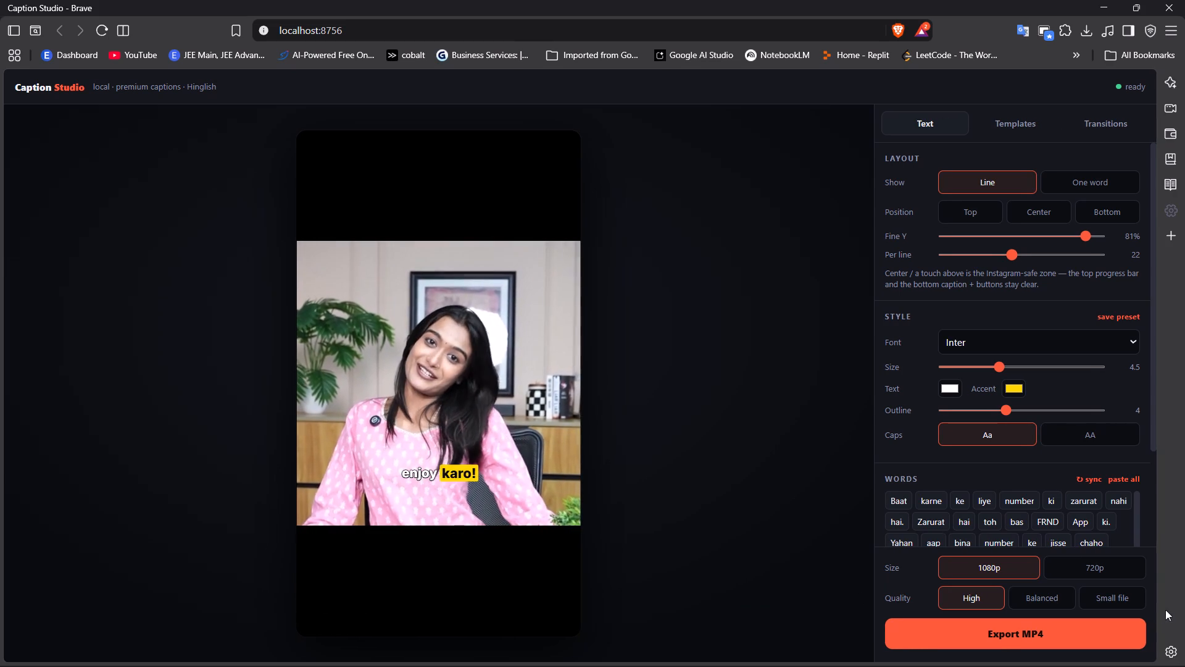
# Start the MP4 export of the captioned 2 sq.mp4 clip and pause its preview.
pyautogui.click(1092, 623)
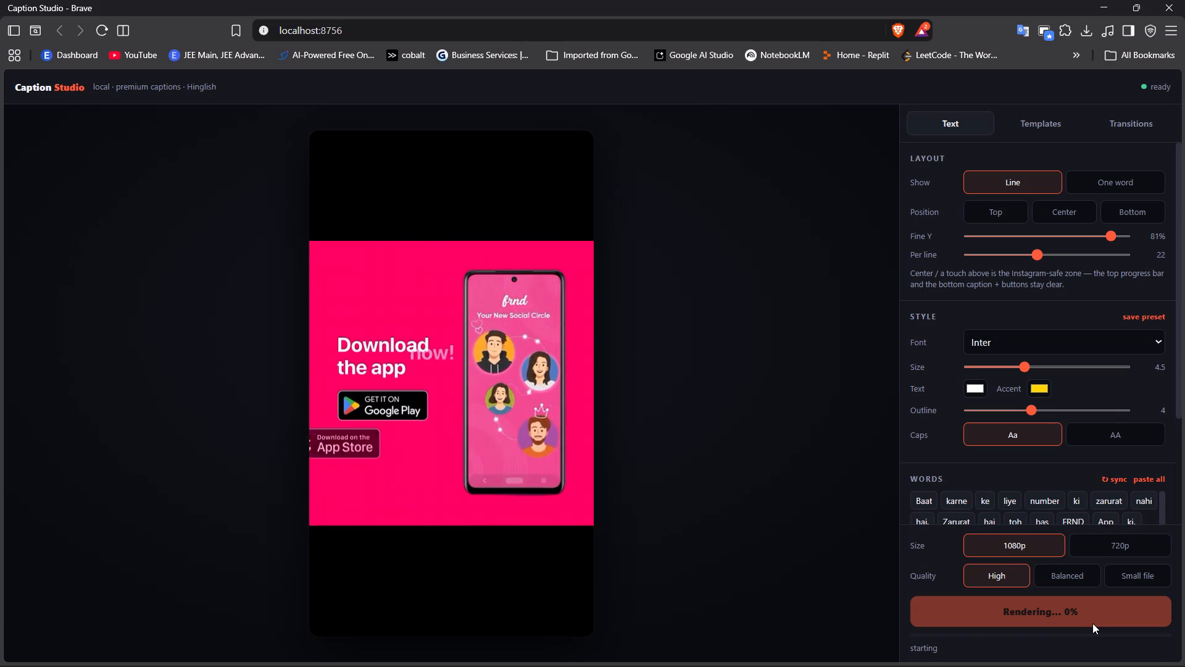
pyautogui.click(502, 420)
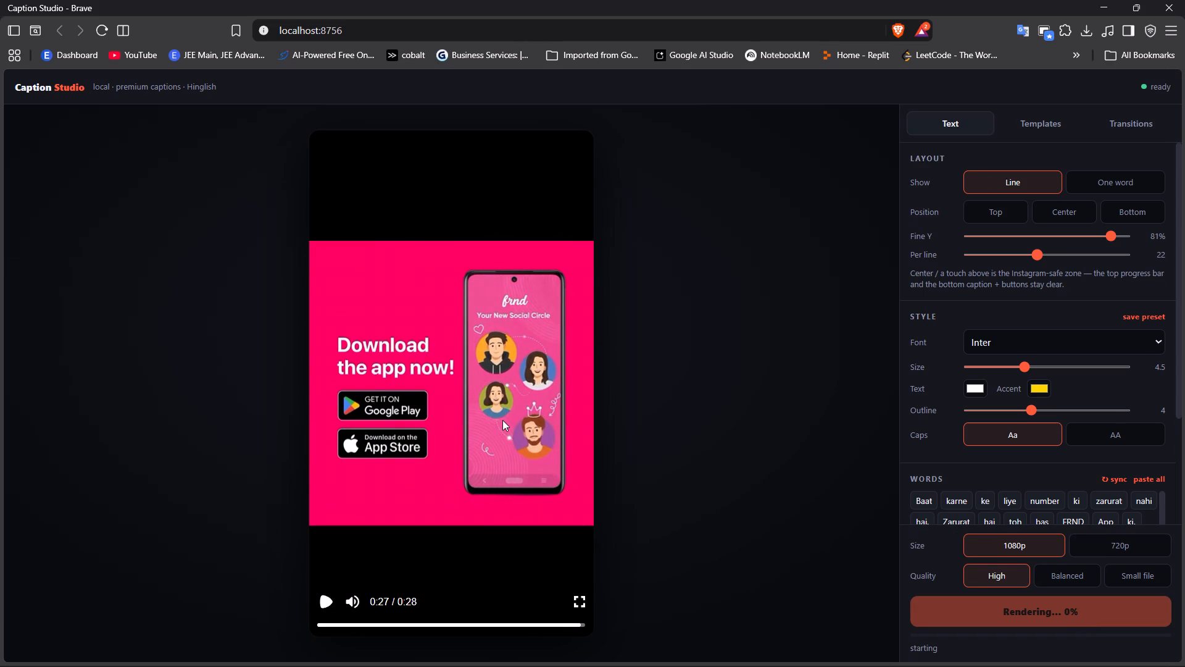
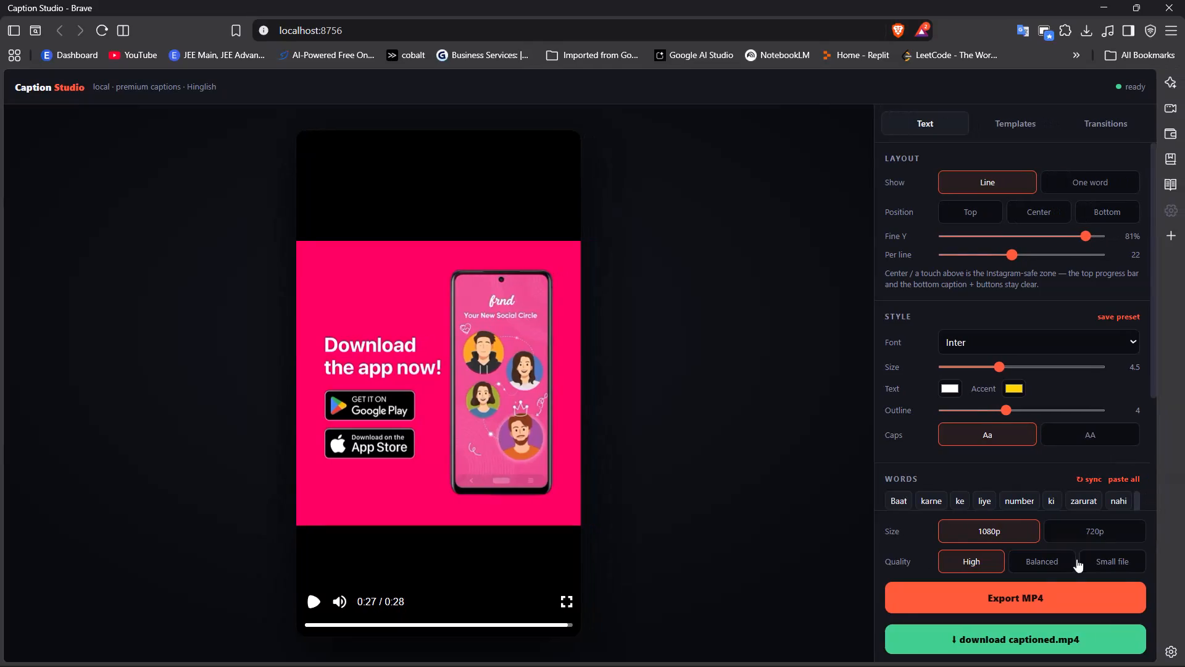
# Download the exported captioned video into the Desktop folder pr 17 under the name 2 sq.
pyautogui.click(1040, 640)
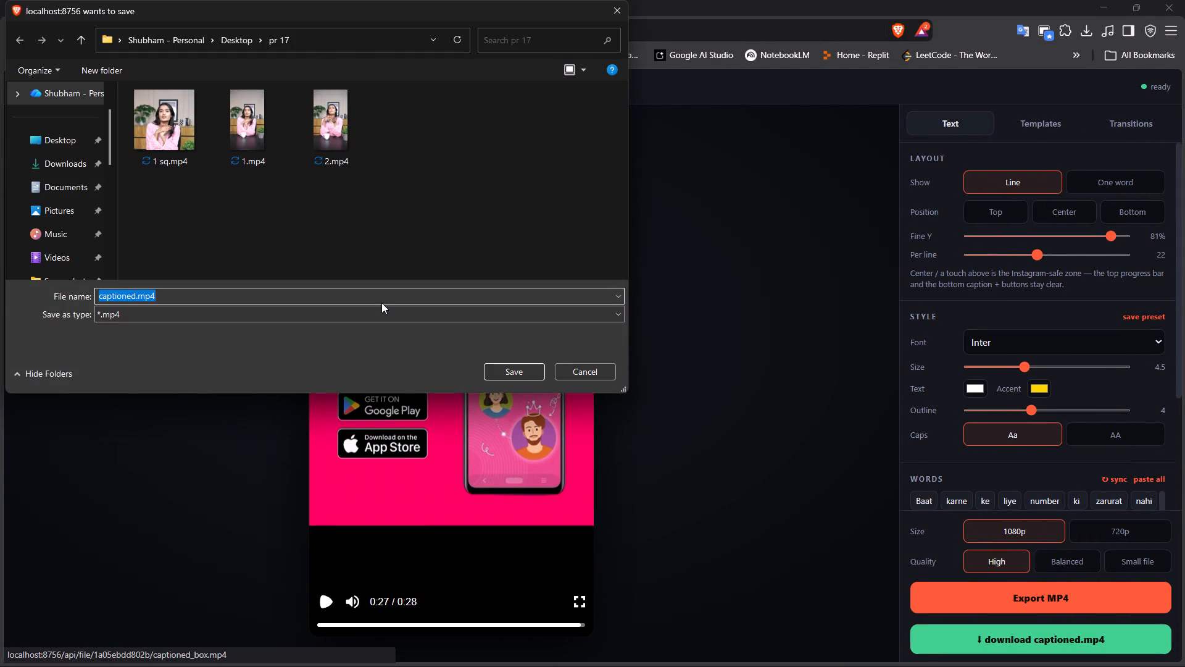
pyautogui.press('BackSpace')
pyautogui.write('2 sq')
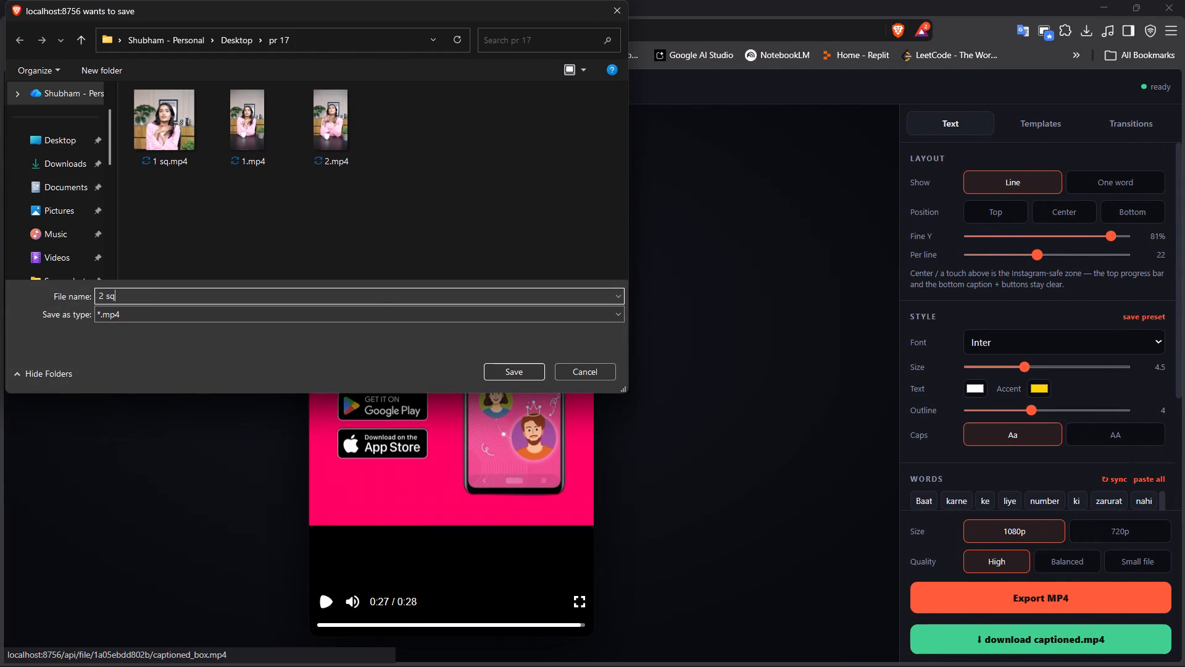
pyautogui.press('Return')
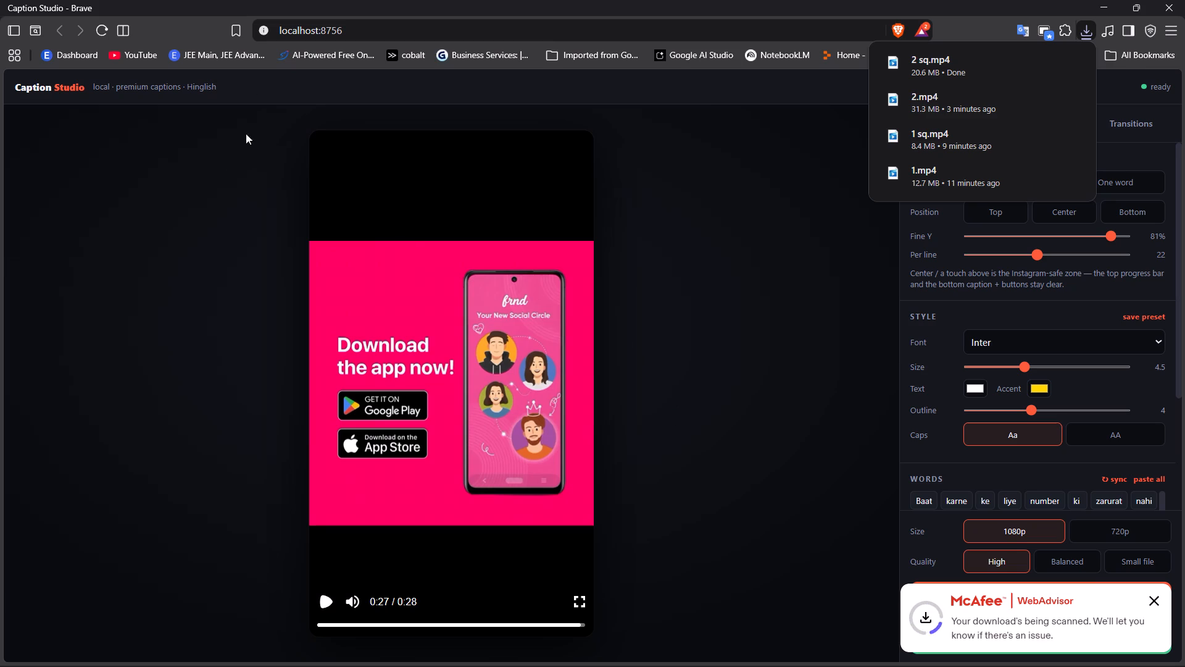
pyautogui.click(102, 30)
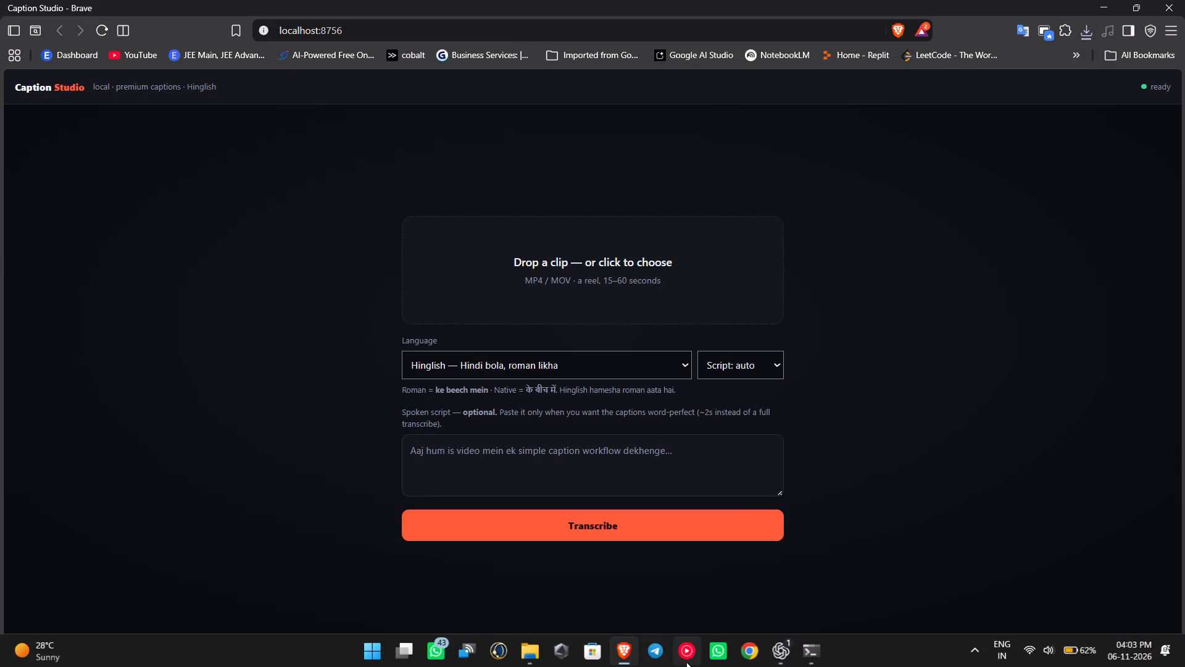
pyautogui.click(786, 654)
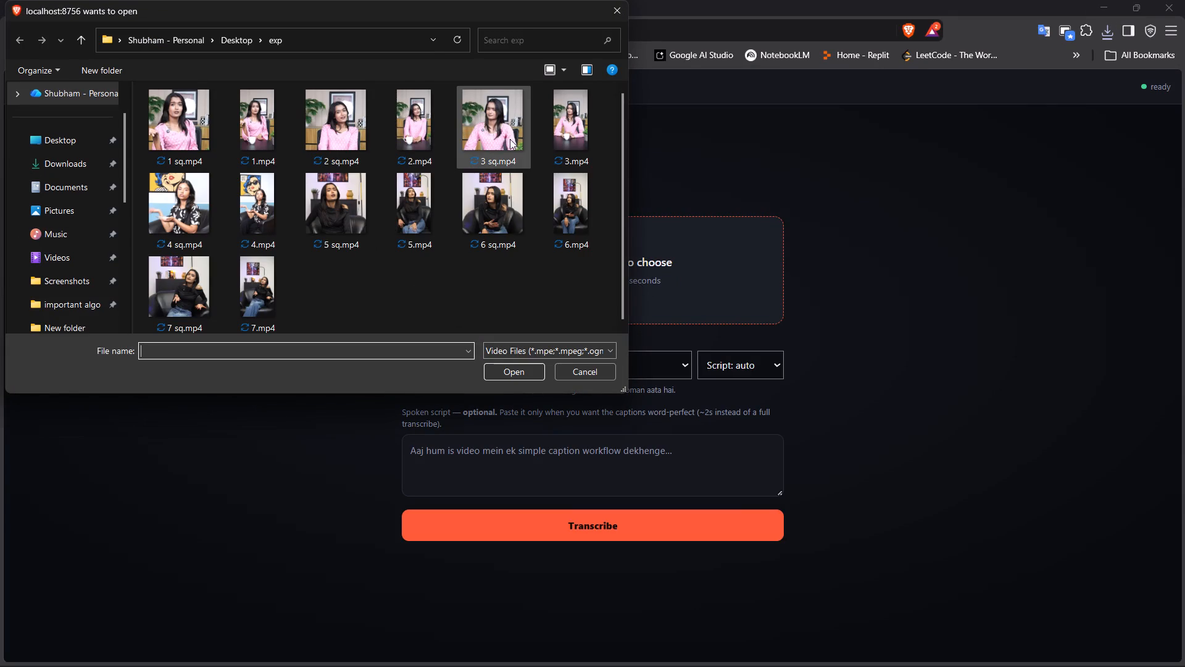
pyautogui.click(566, 140)
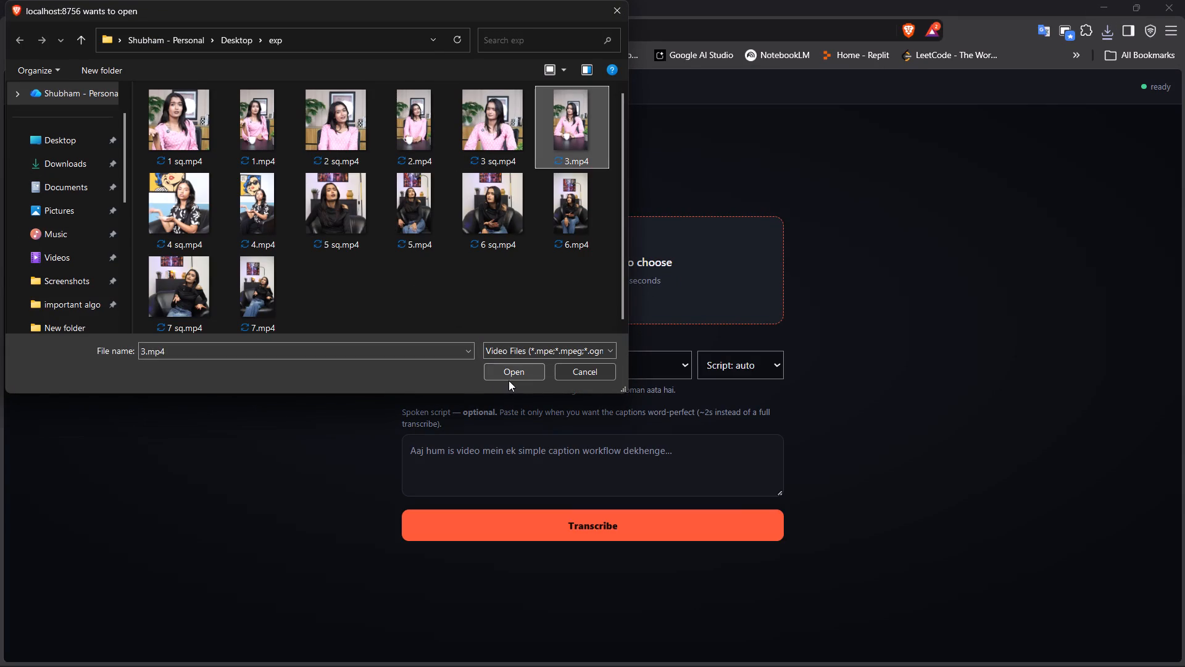
pyautogui.click(510, 373)
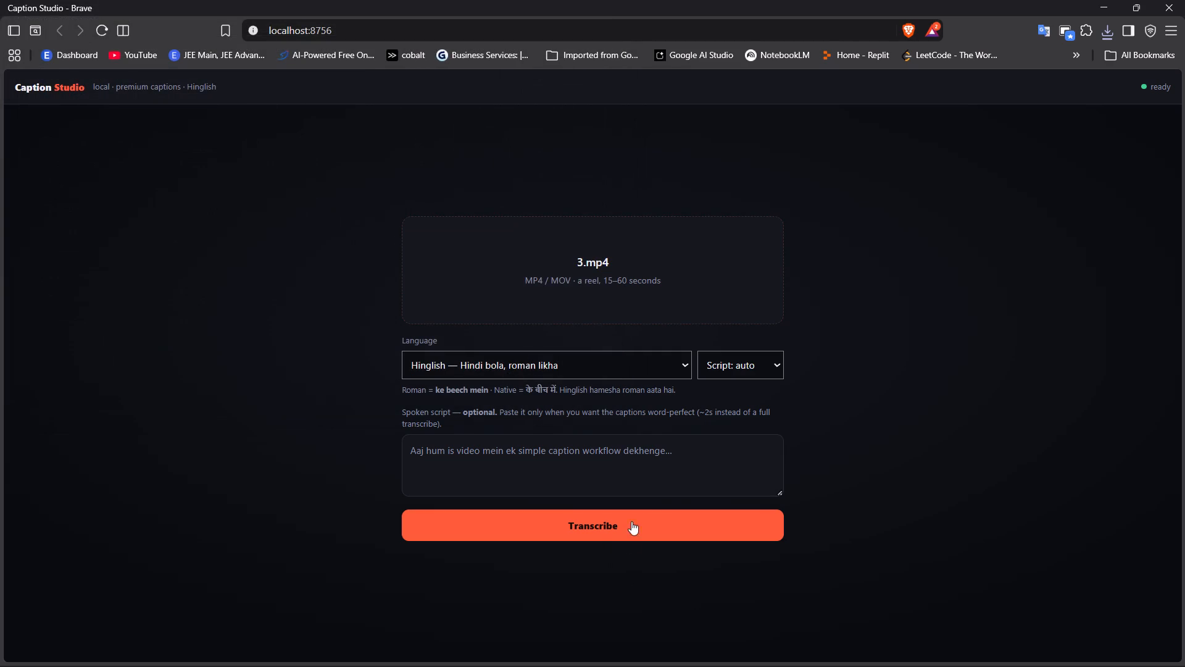
pyautogui.click(641, 524)
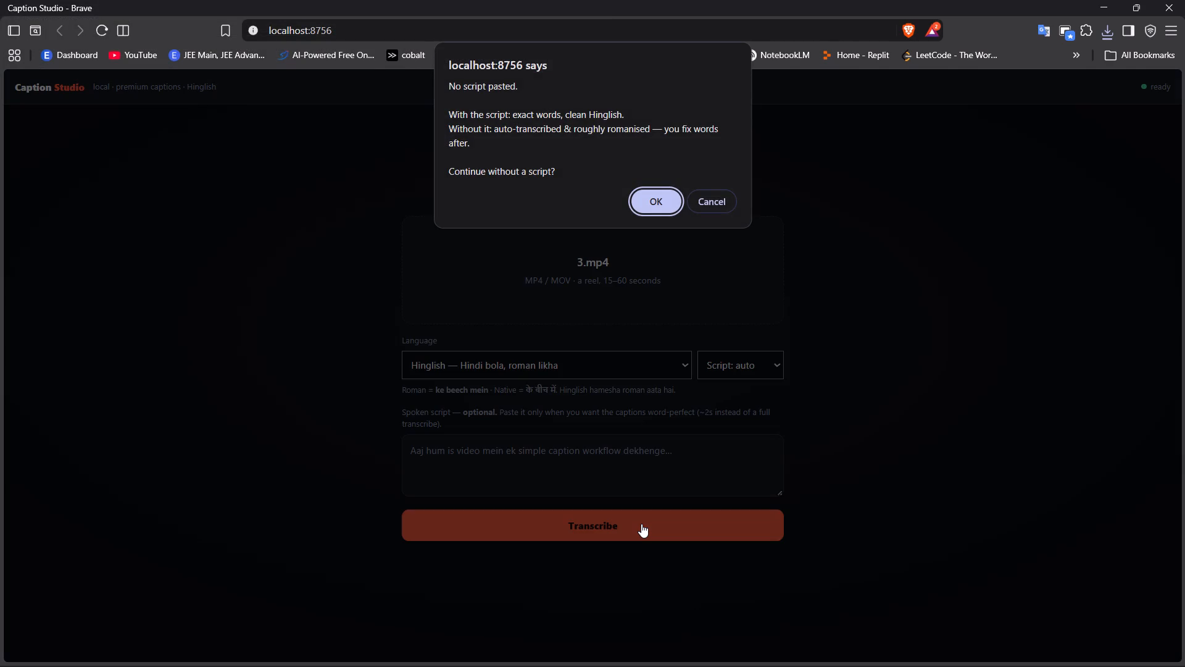
pyautogui.click(709, 204)
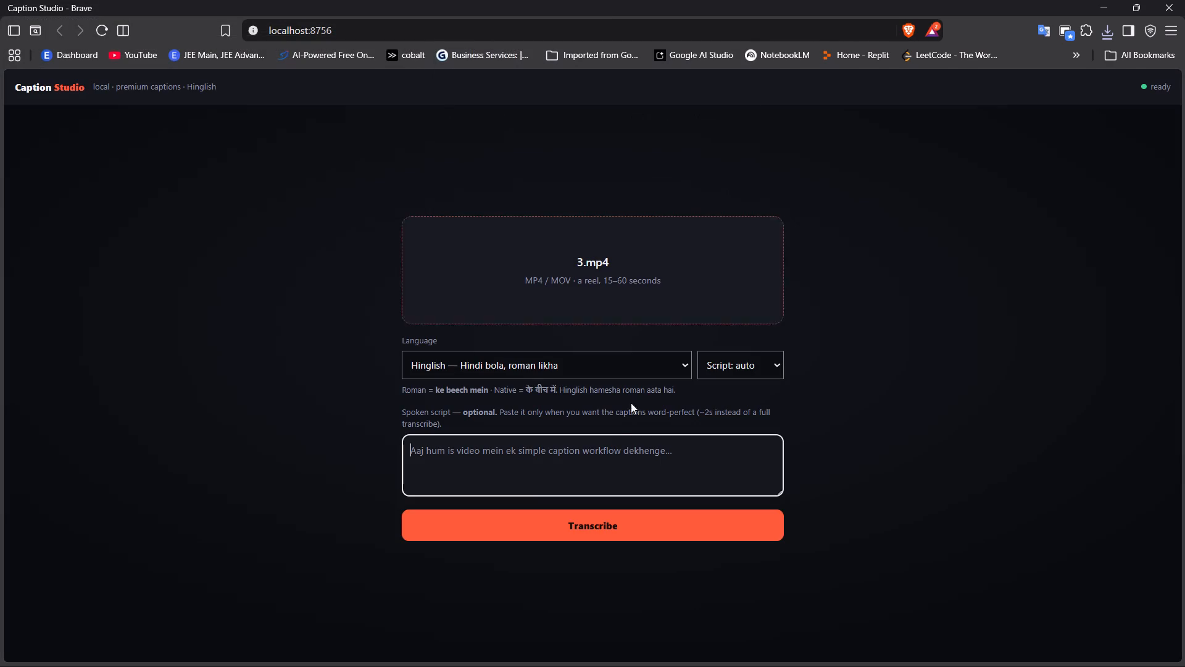
pyautogui.click(604, 438)
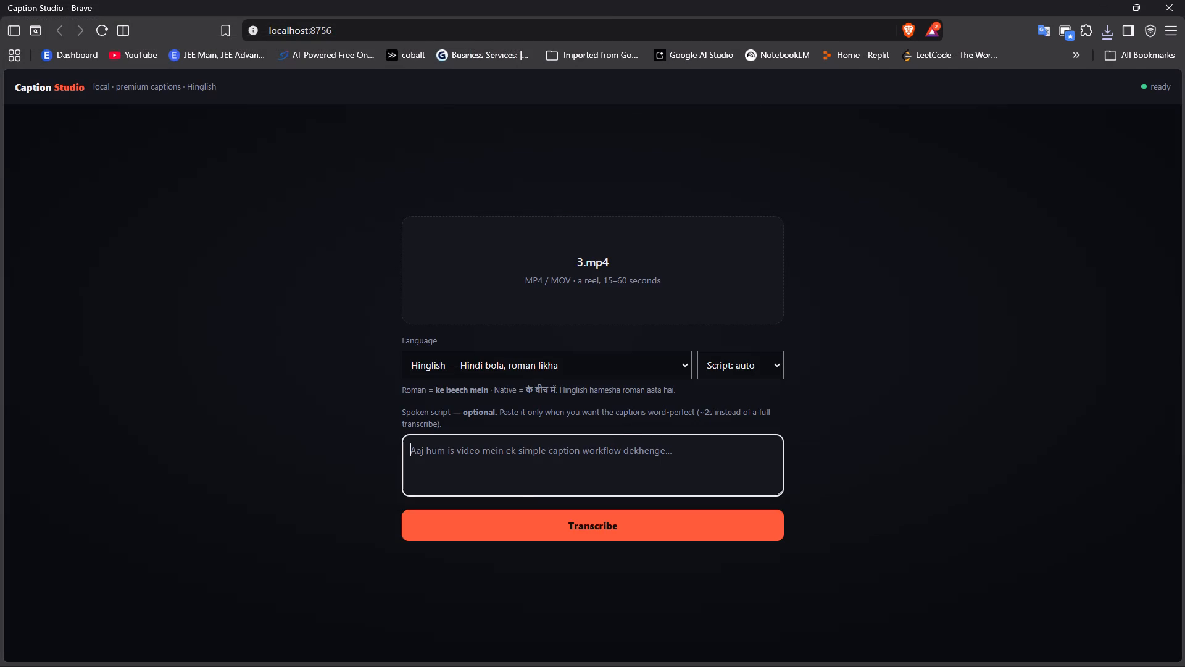
pyautogui.hotkey('ctrl', 'v')
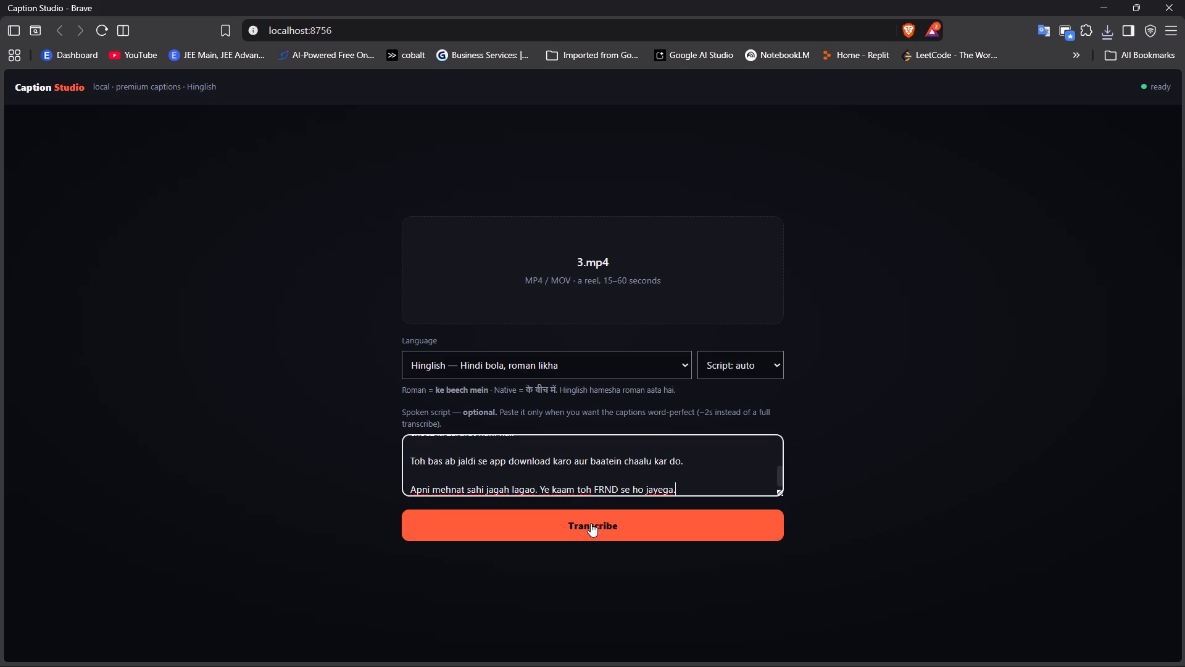
pyautogui.click(591, 524)
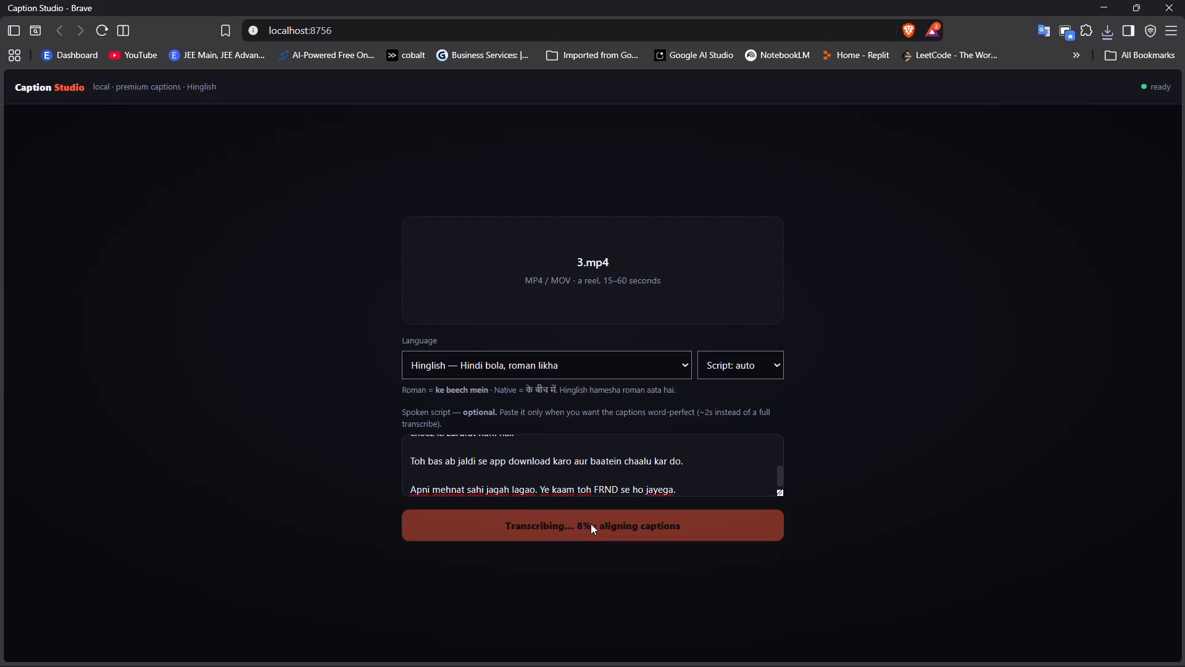
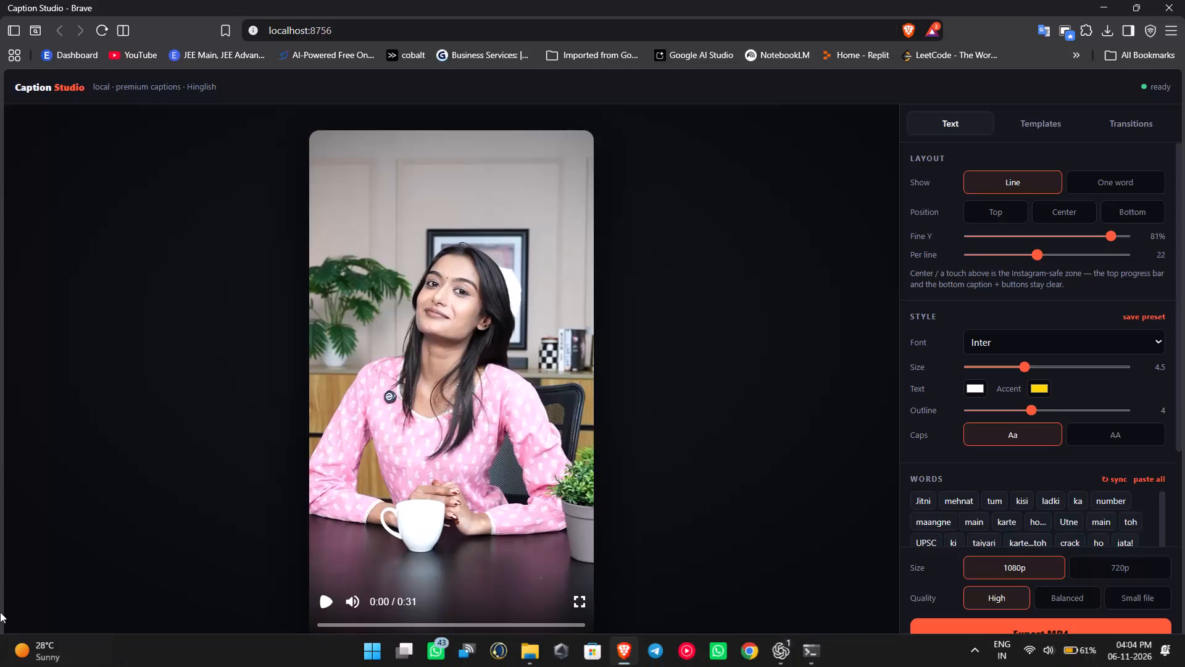
# Set the caption text size to 3.0 and check the captions by playing the clip 3 preview through to the download end card.
pyautogui.click(323, 600)
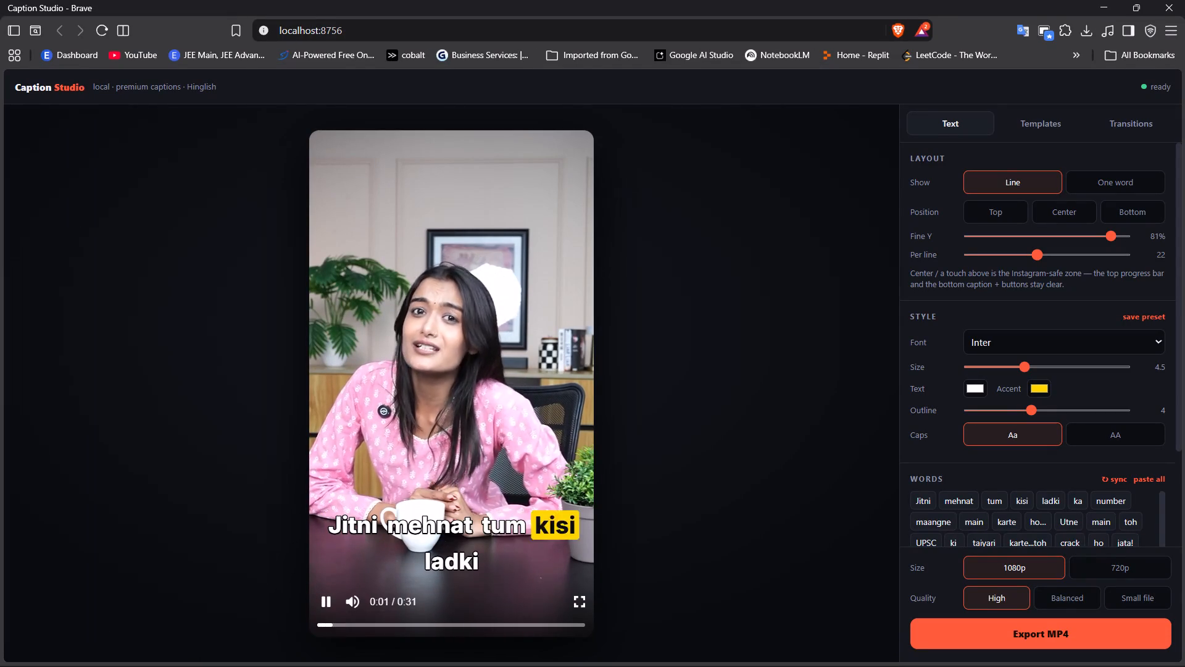
pyautogui.moveTo(1026, 367); pyautogui.dragTo(1021, 367)
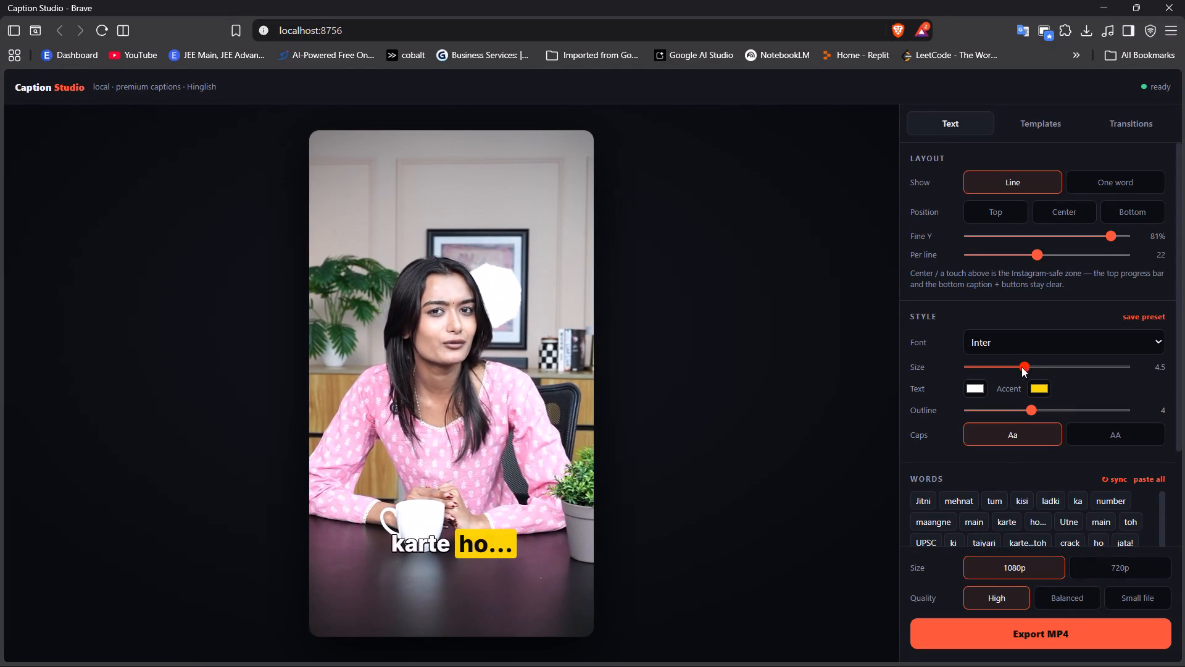
pyautogui.moveTo(1021, 367); pyautogui.dragTo(990, 373)
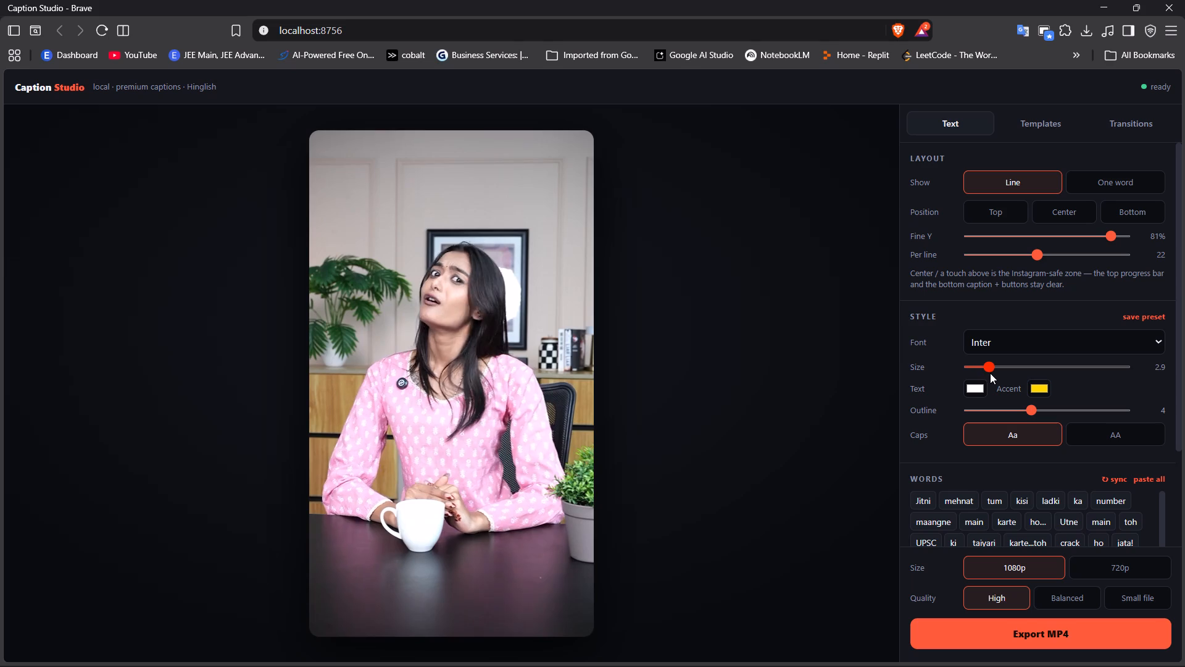
pyautogui.moveTo(990, 373); pyautogui.dragTo(990, 374)
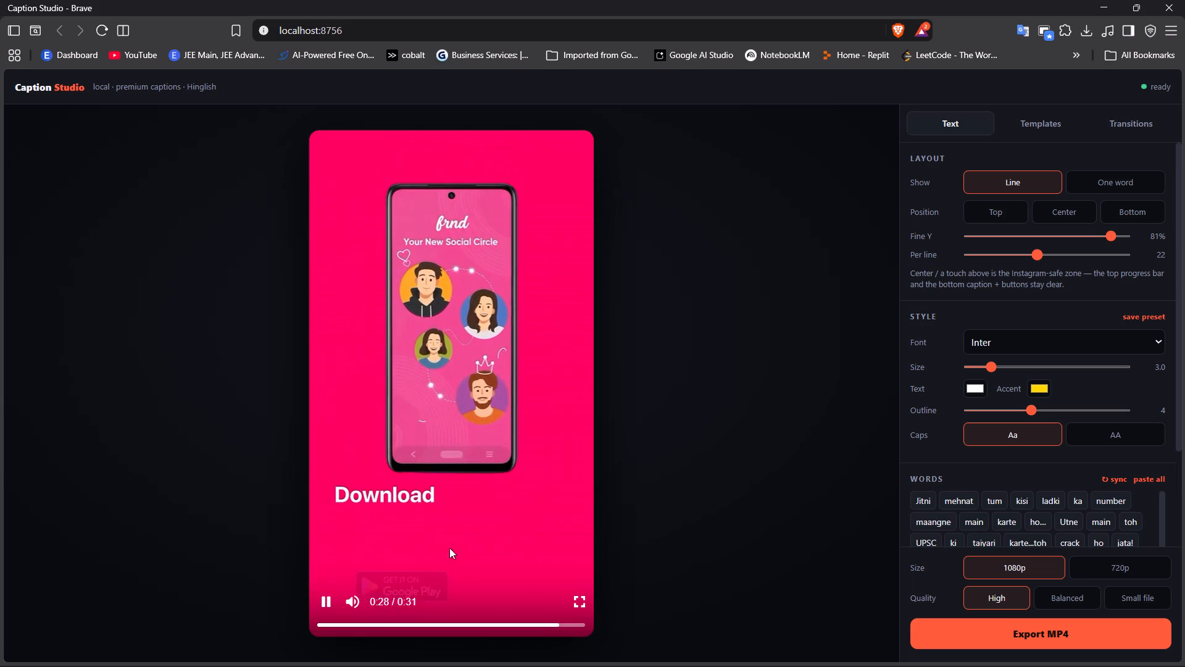
pyautogui.click(326, 600)
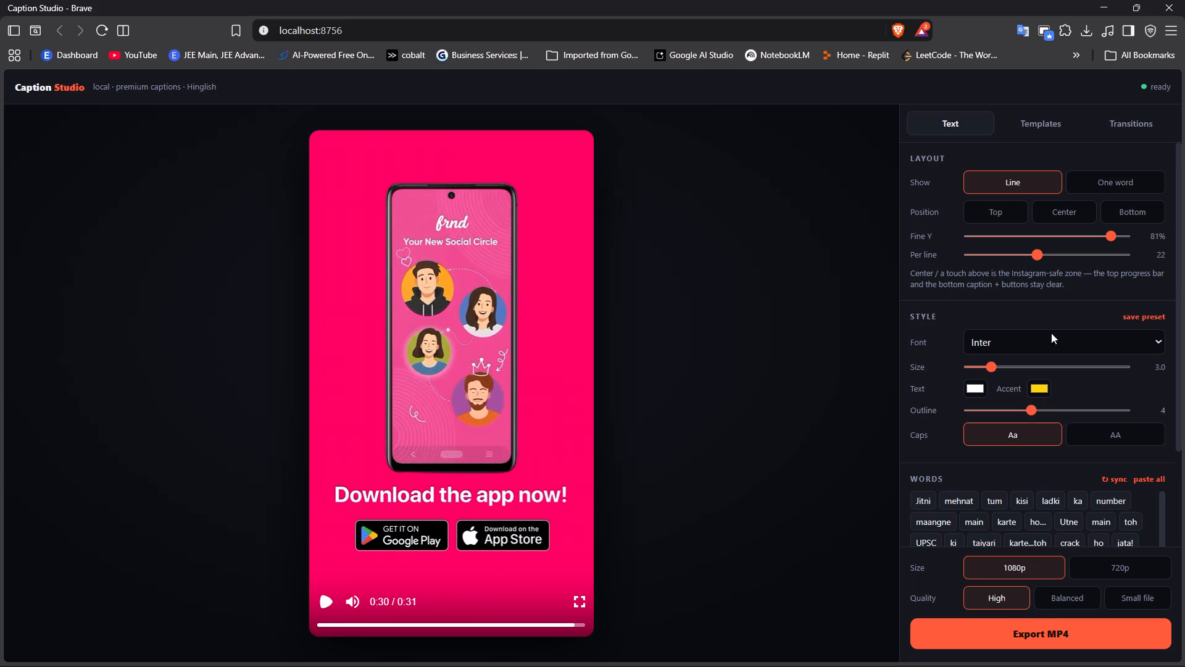
# Check the end of the transcribed word list and export the captioned clip 3 as an MP4 at 1080p, High quality.
pyautogui.scroll(-4, 1057, 534)
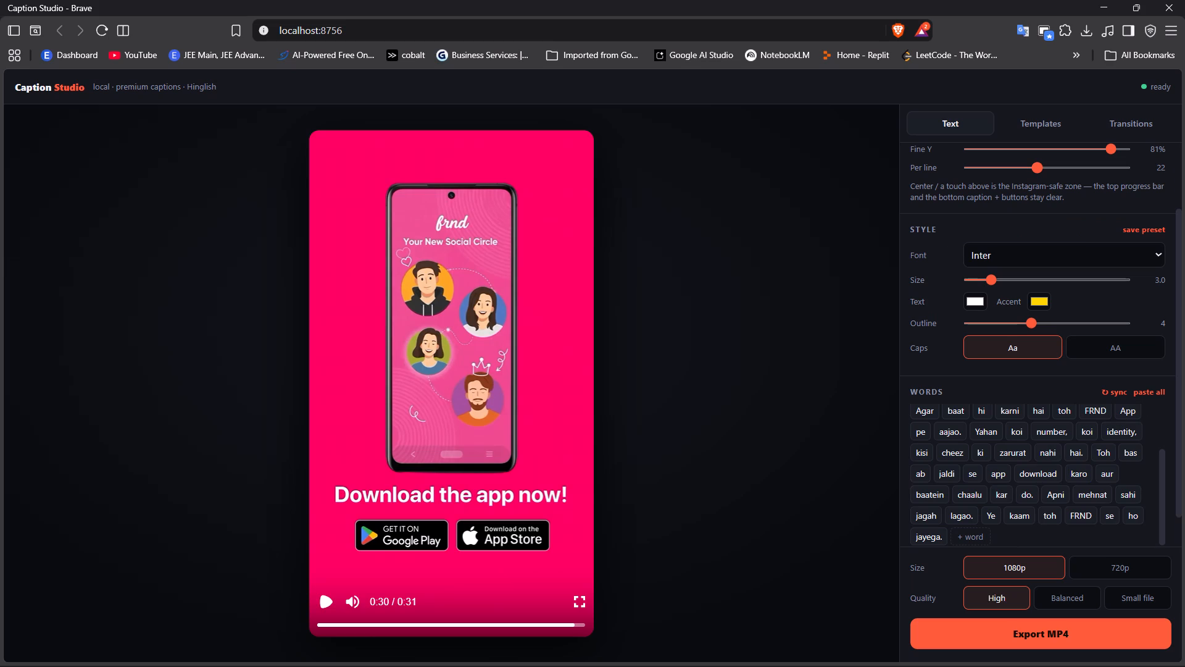
pyautogui.click(1047, 629)
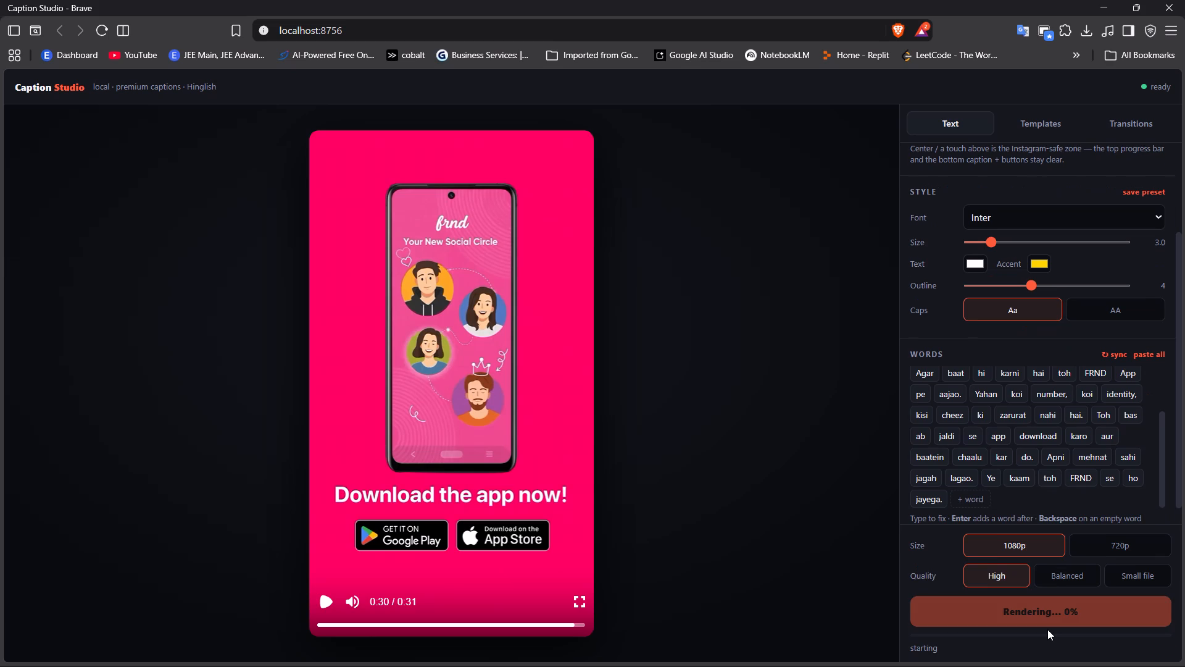
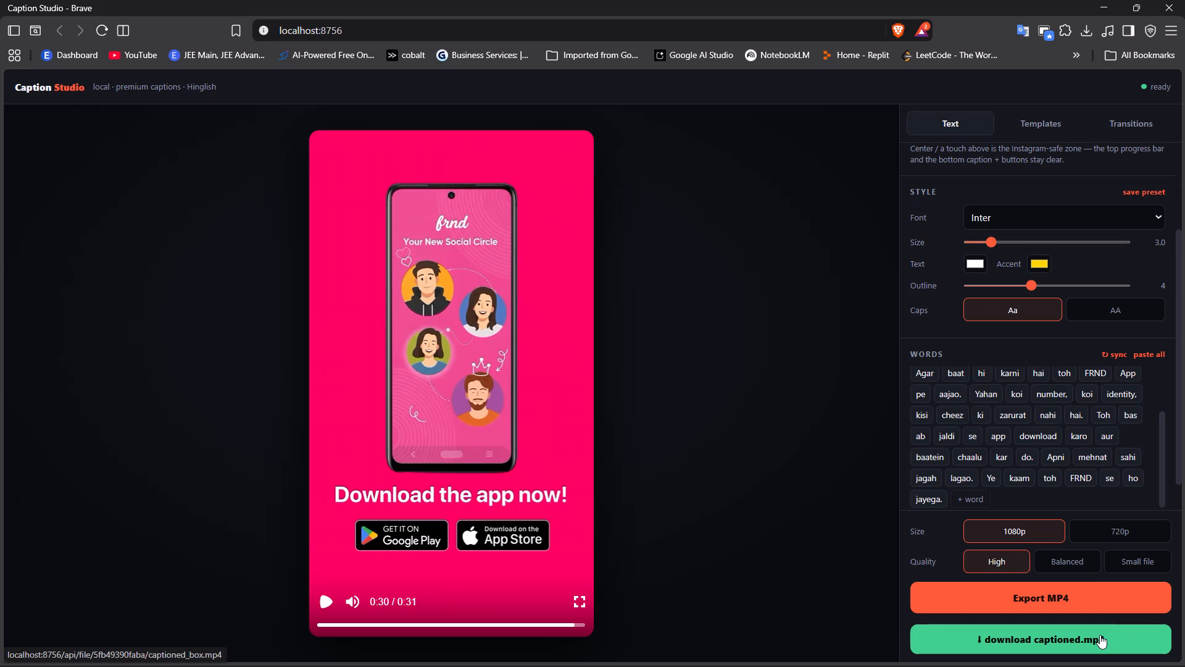
# Download the captioned clip 3 into the pr 17 folder with the file name 3.
pyautogui.click(1100, 635)
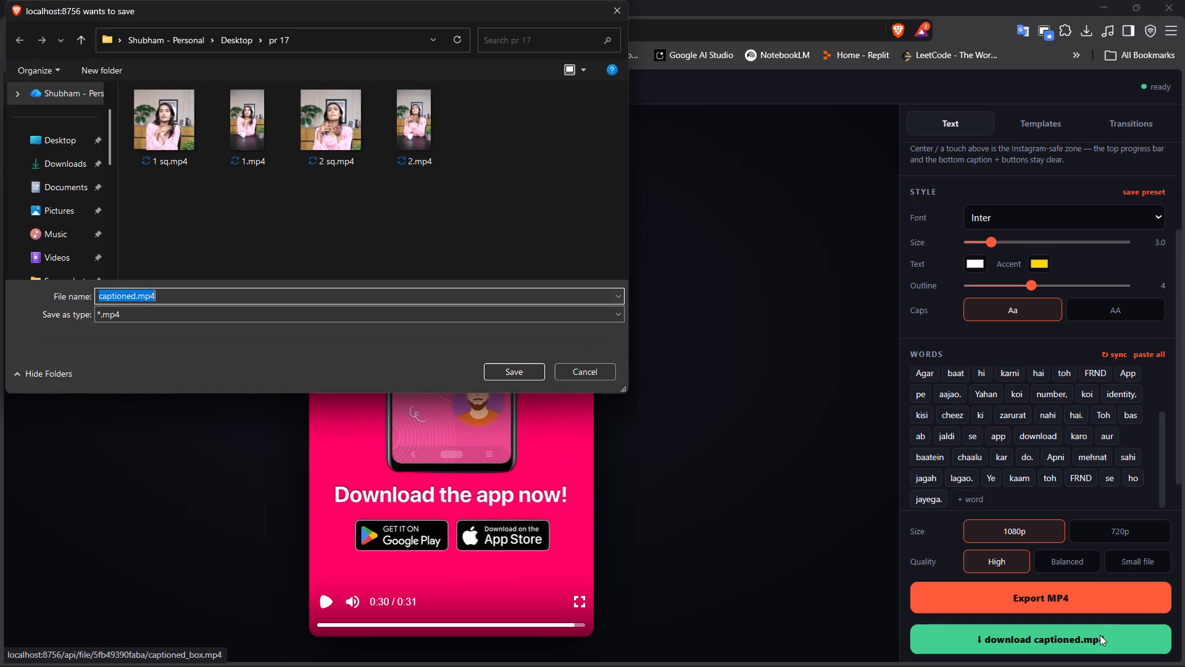
pyautogui.press('BackSpace')
pyautogui.press('3')
pyautogui.press('Return')
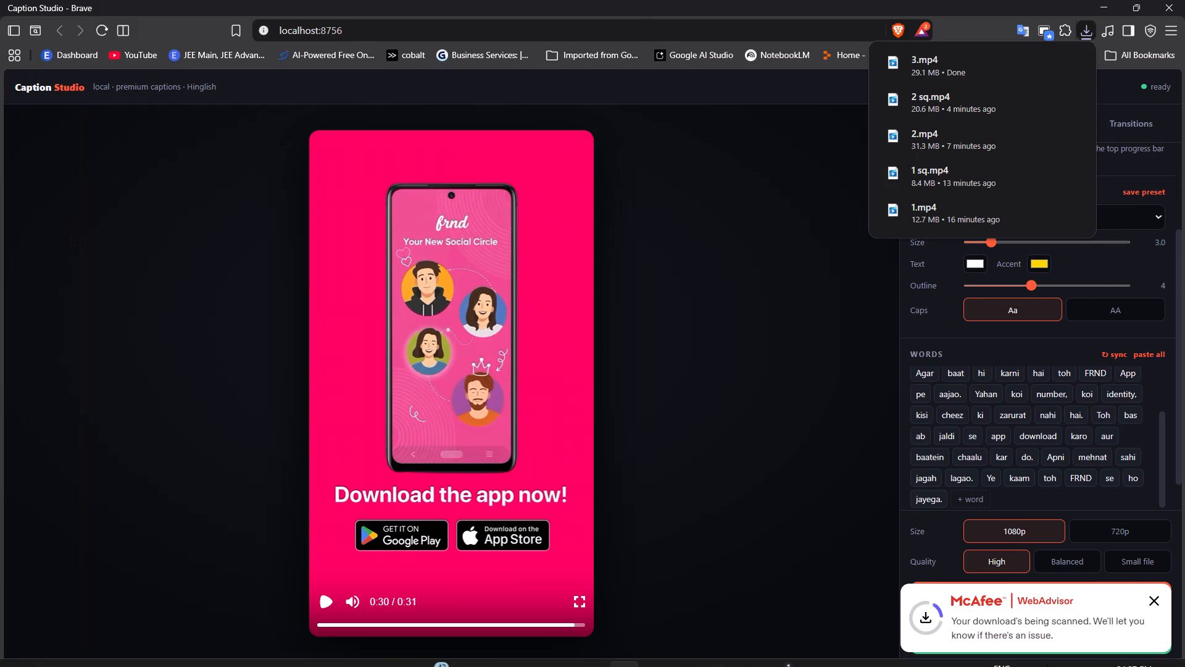
# Open the whole word list of clip 3 as editable text and copy the full script.
pyautogui.click(1142, 356)
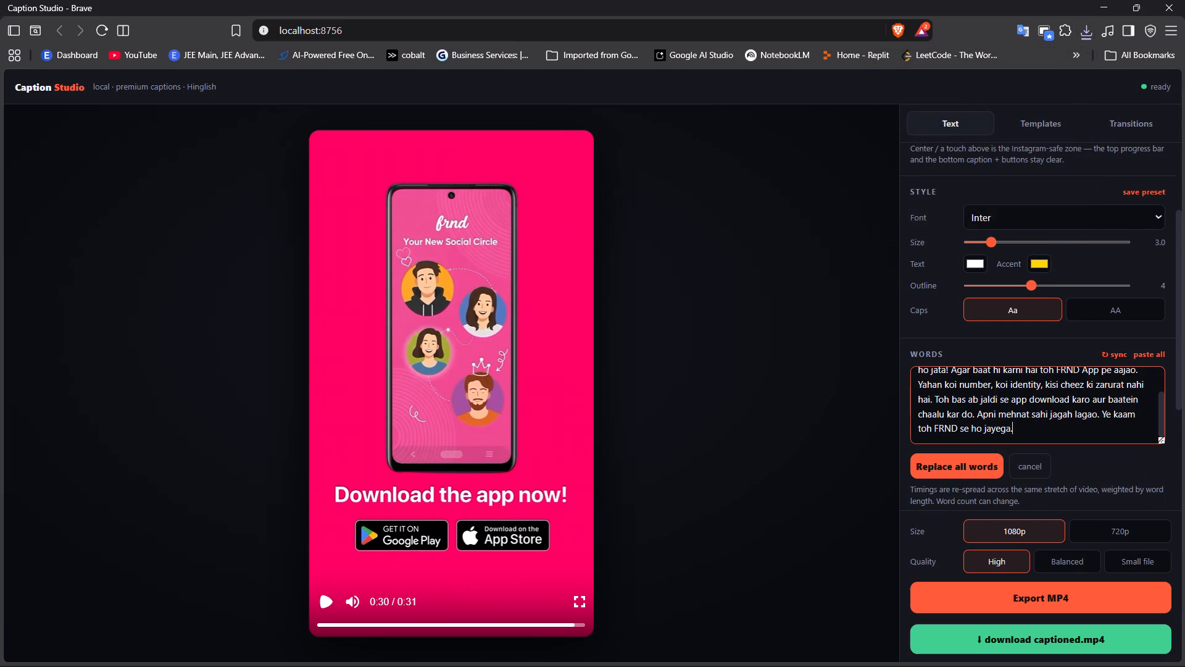
pyautogui.hotkey('ctrl', 'a')
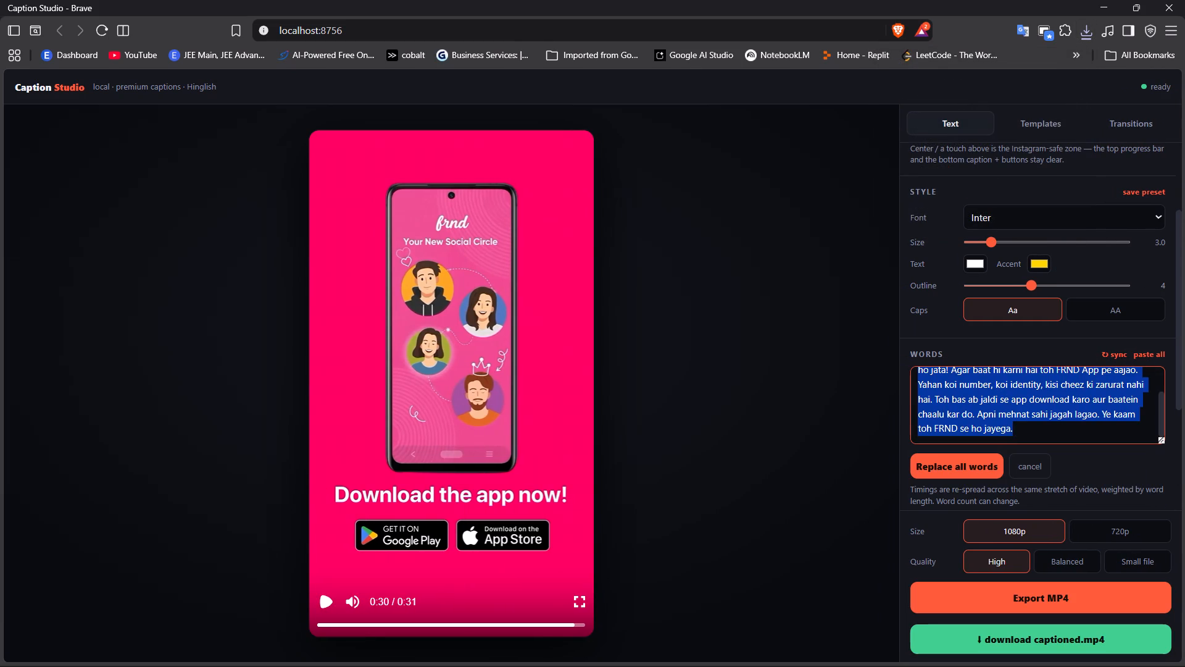
pyautogui.hotkey('ctrl', 'c')
pyautogui.hotkey('ctrl', 'c')
# Reload Caption Studio, load 3 sq.mp4 from the exp folder, paste the copied script as the spoken script and transcribe it.
pyautogui.click(102, 35)
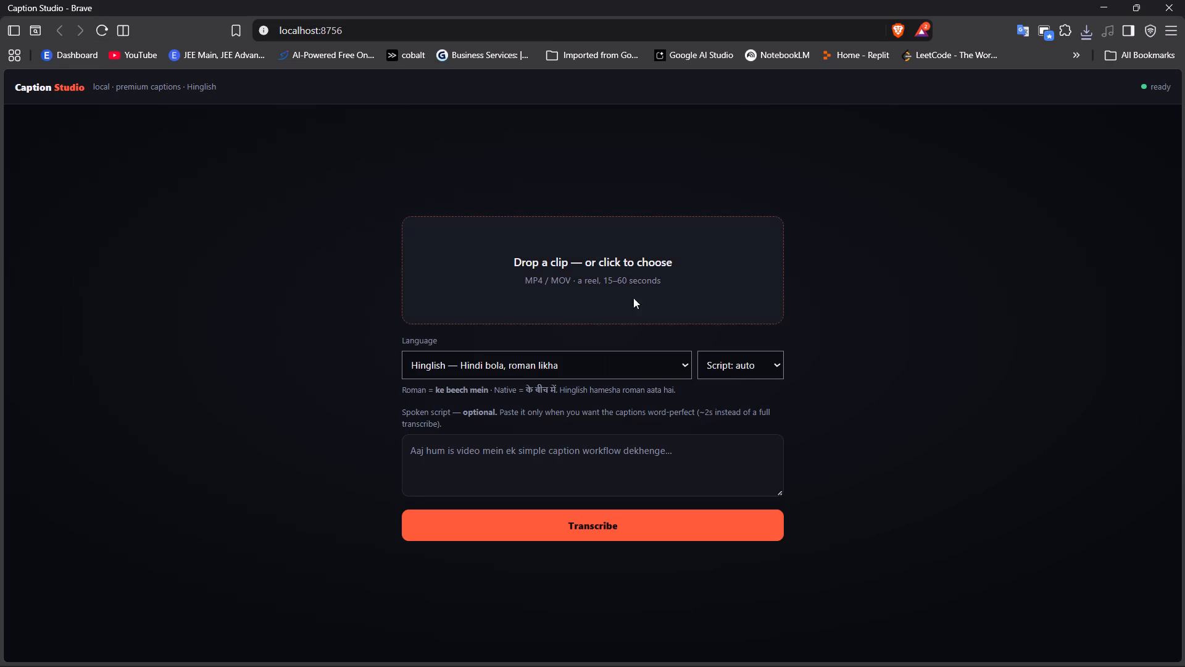
pyautogui.click(633, 270)
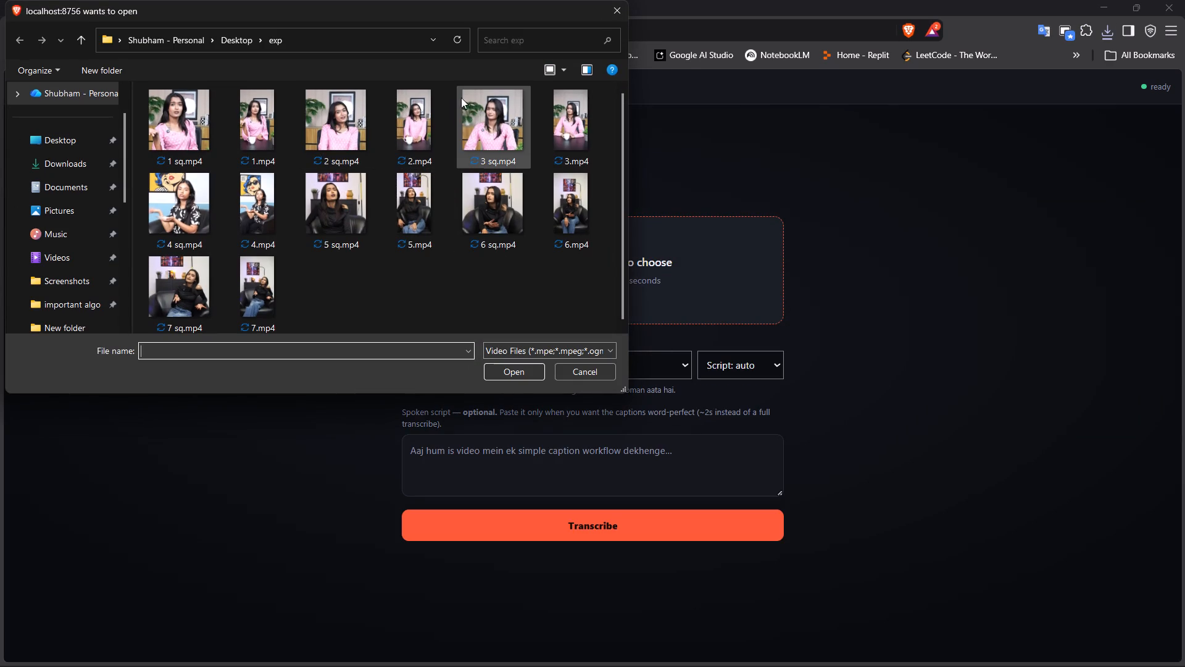
pyautogui.click(483, 117)
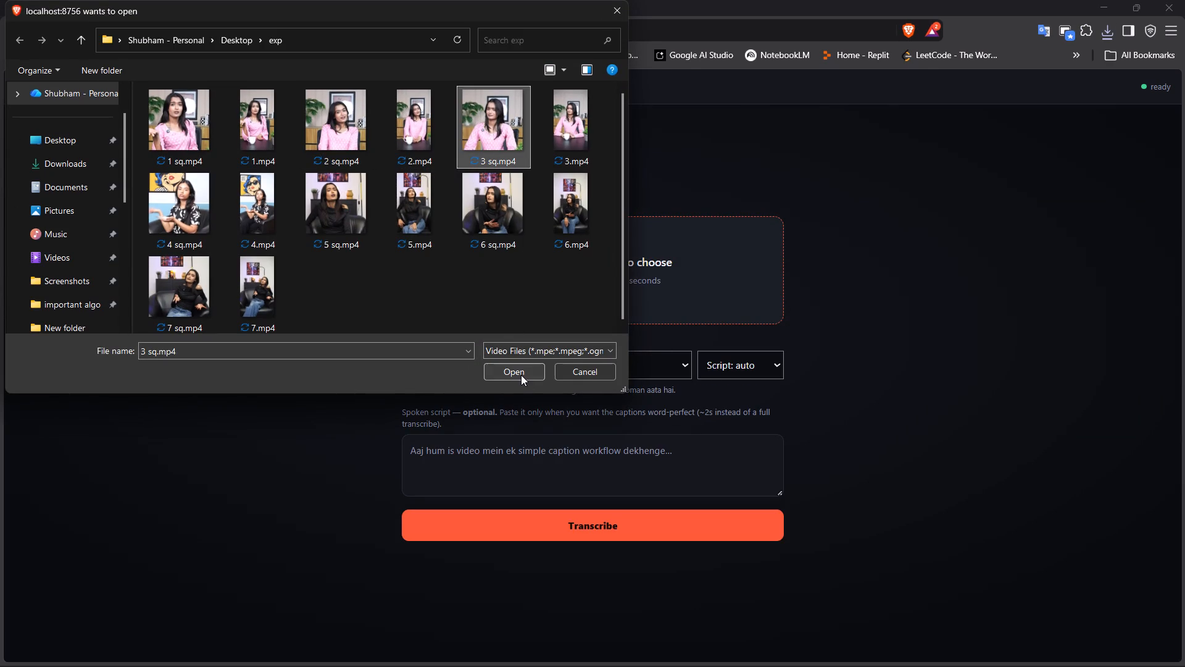
pyautogui.click(521, 374)
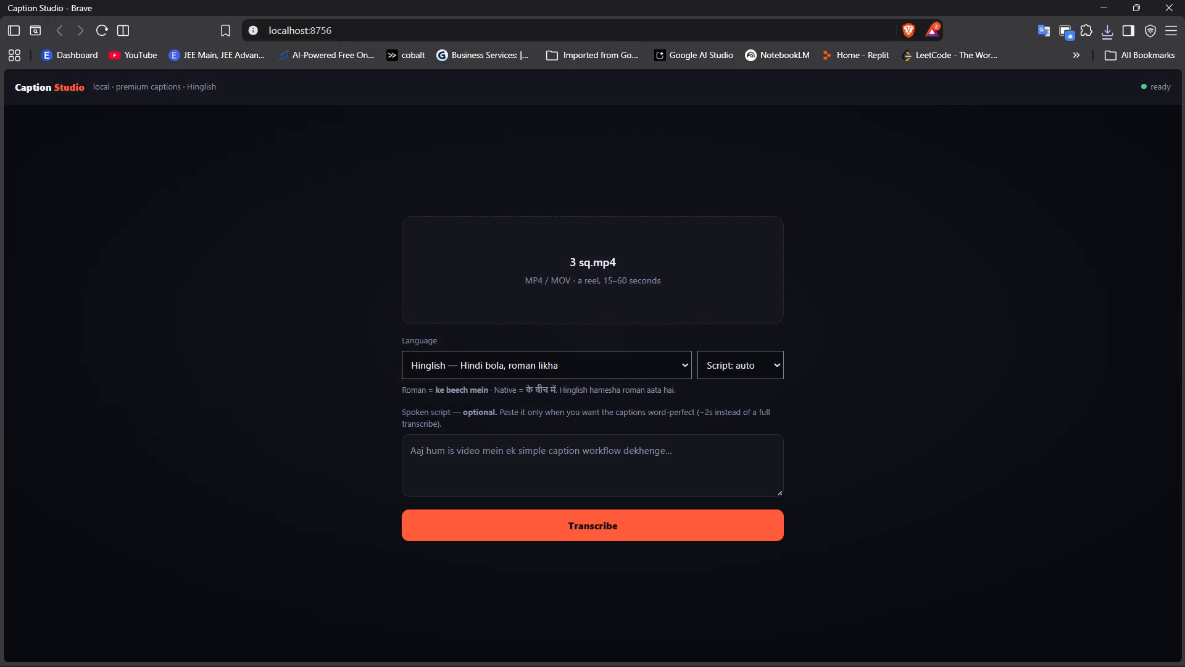
pyautogui.click(552, 461)
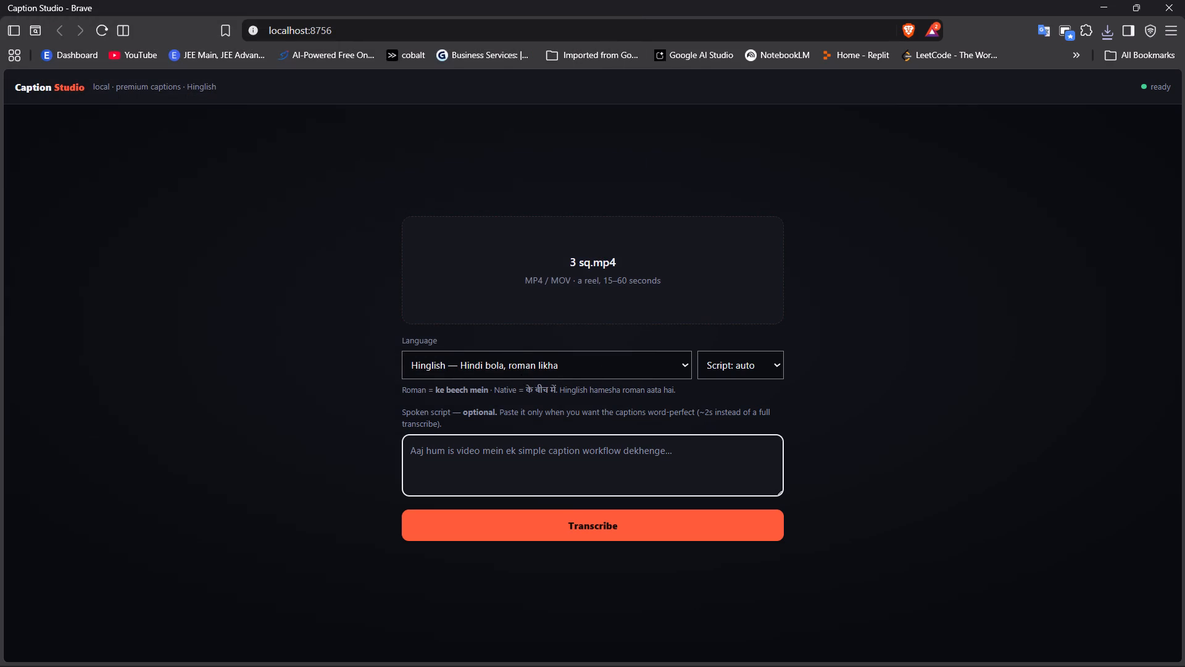
pyautogui.hotkey('ctrl', 'v')
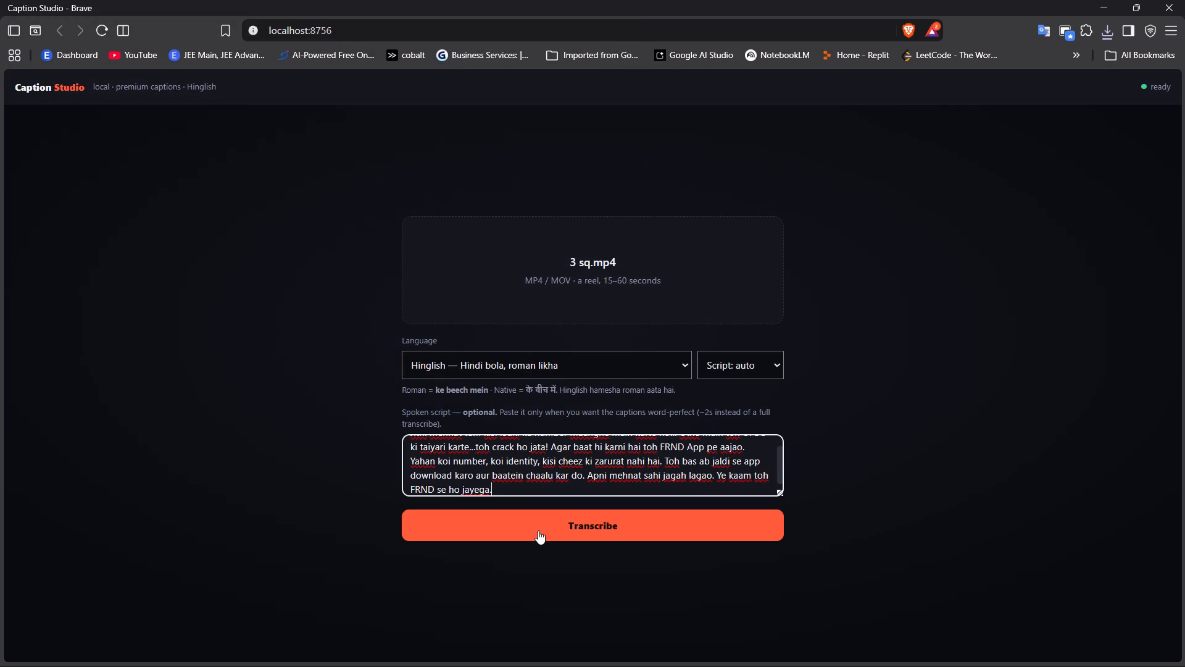
pyautogui.click(538, 531)
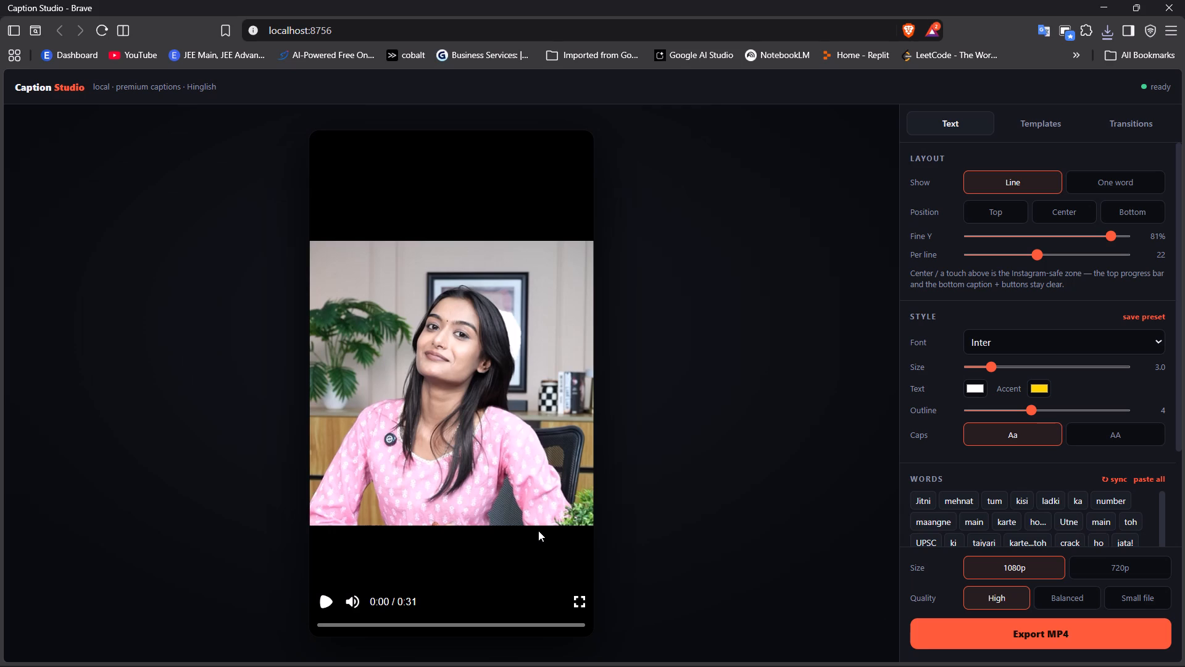
# Set the caption text size to 4.3 on a captioned frame and export the square clip 3 as an MP4 at 1080p, High quality.
pyautogui.click(341, 623)
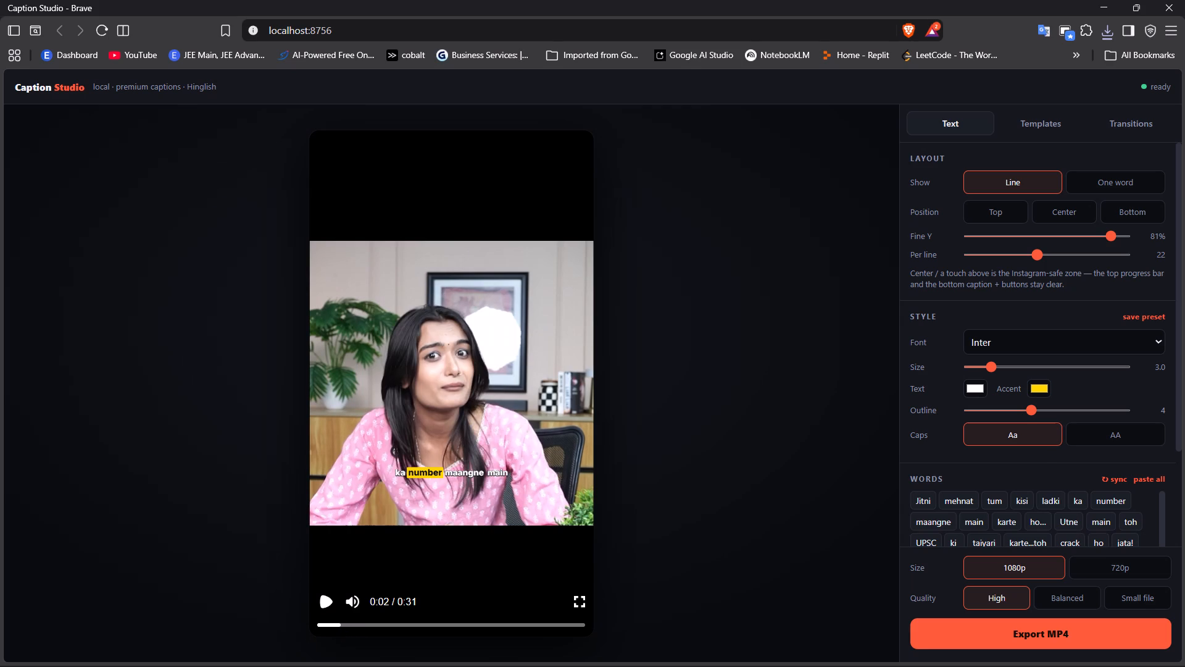
pyautogui.moveTo(992, 367); pyautogui.dragTo(1011, 368)
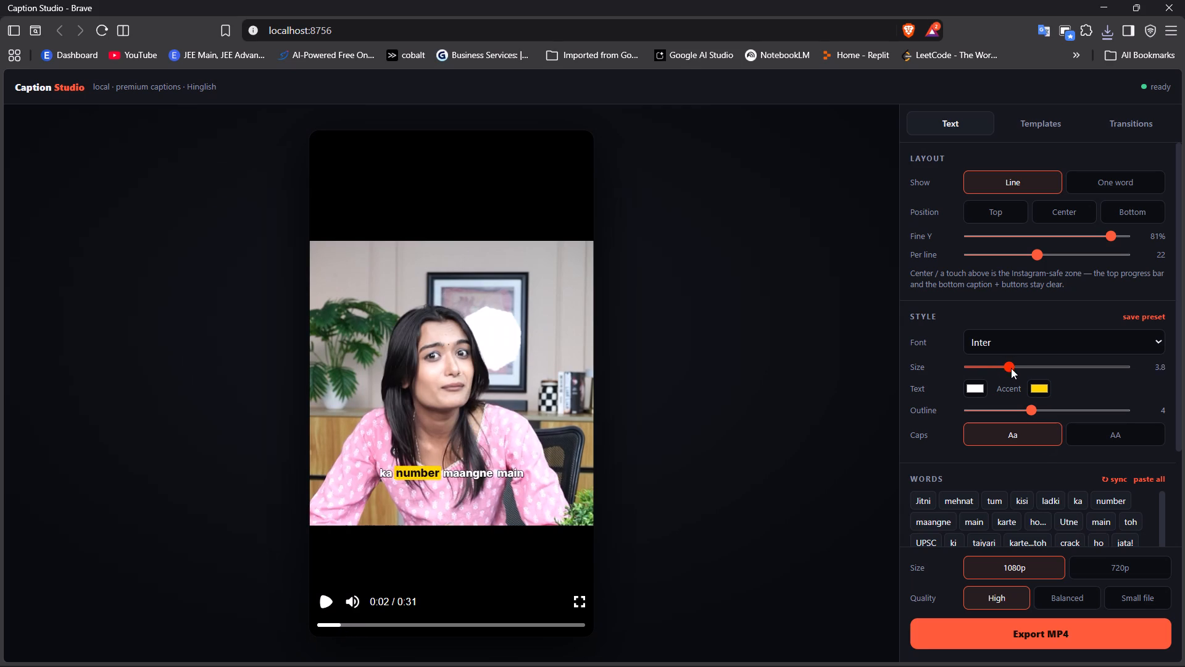
pyautogui.moveTo(1011, 368); pyautogui.dragTo(1020, 371)
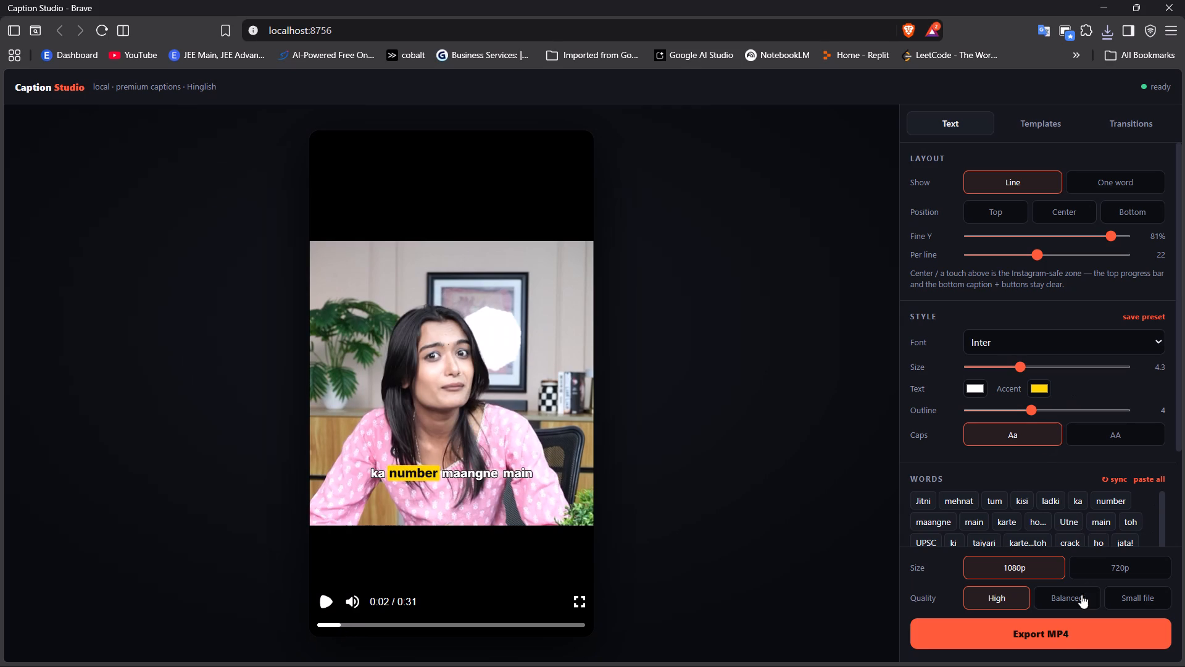
pyautogui.click(1058, 632)
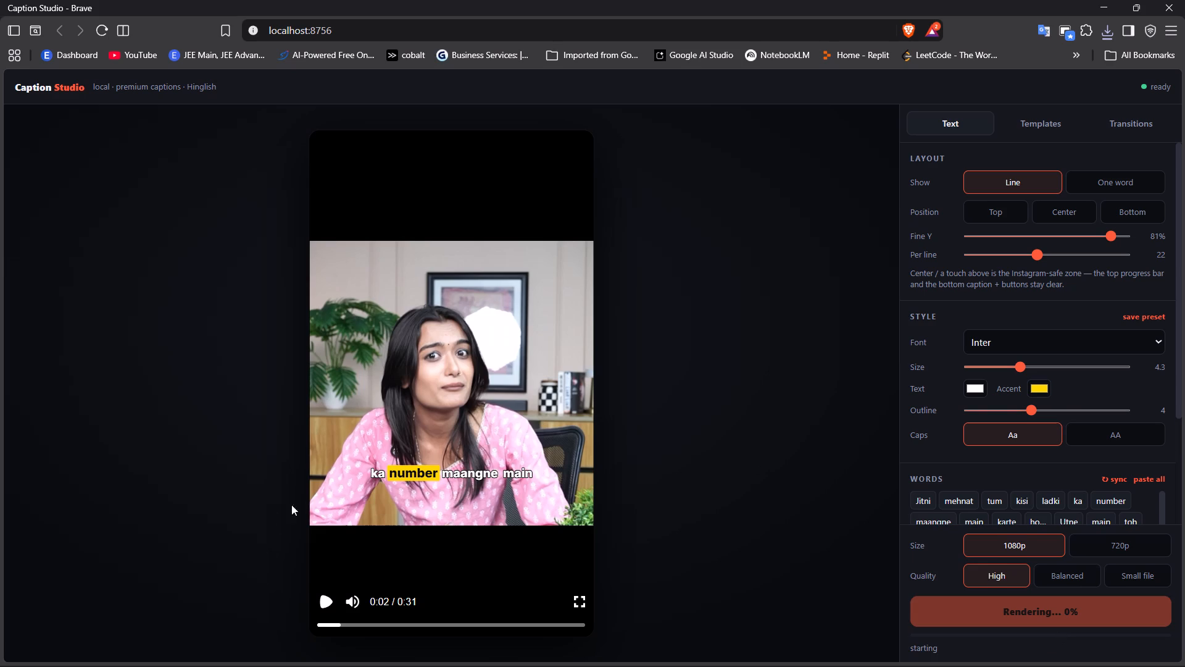
# Play the square clip 3 preview to check the captions against the speech while the export renders.
pyautogui.click(323, 602)
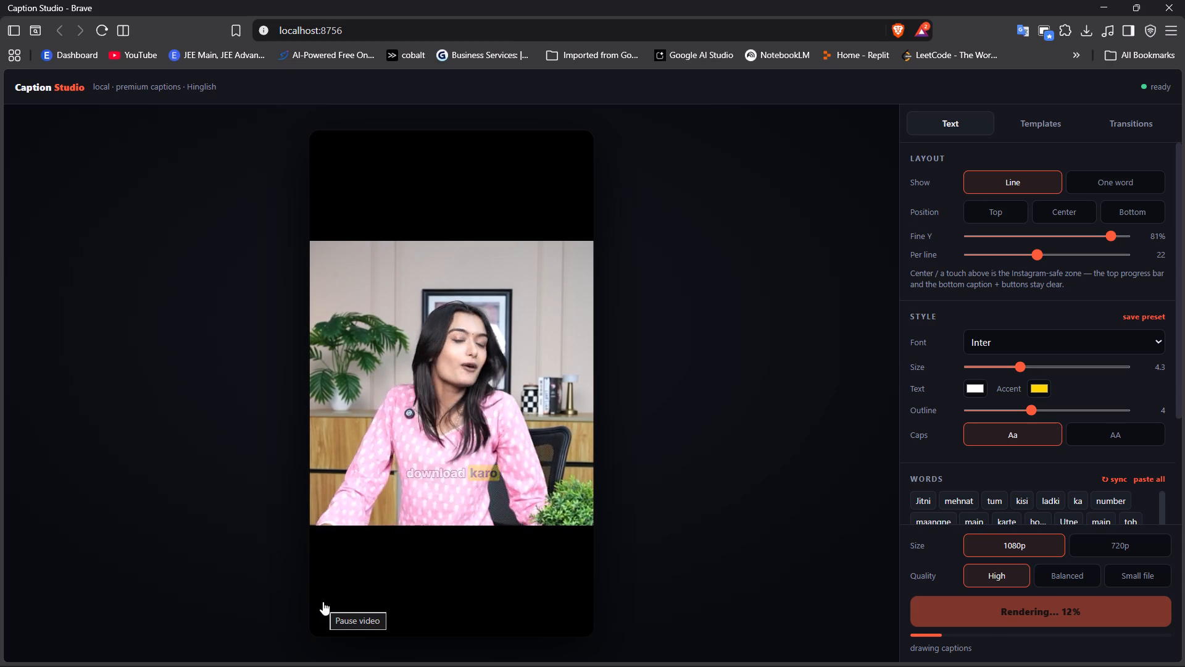
pyautogui.press('space')
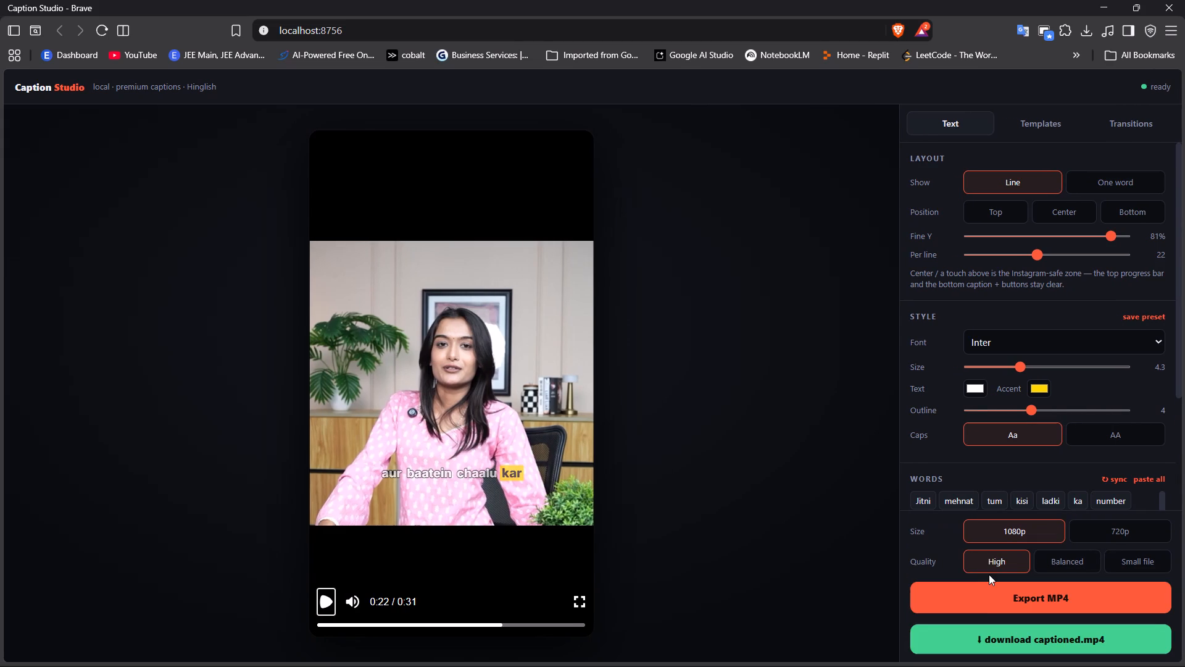
# Download the captioned square clip 3 into the pr 17 folder with the file name 3 sq.
pyautogui.click(989, 634)
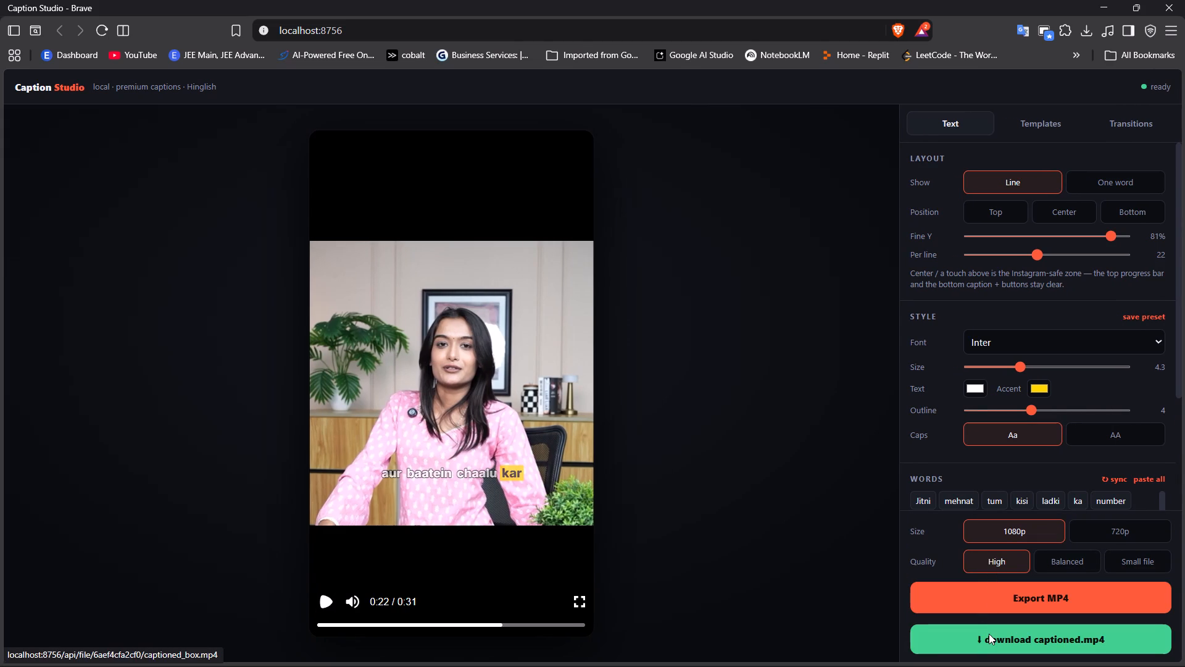
pyautogui.press('BackSpace')
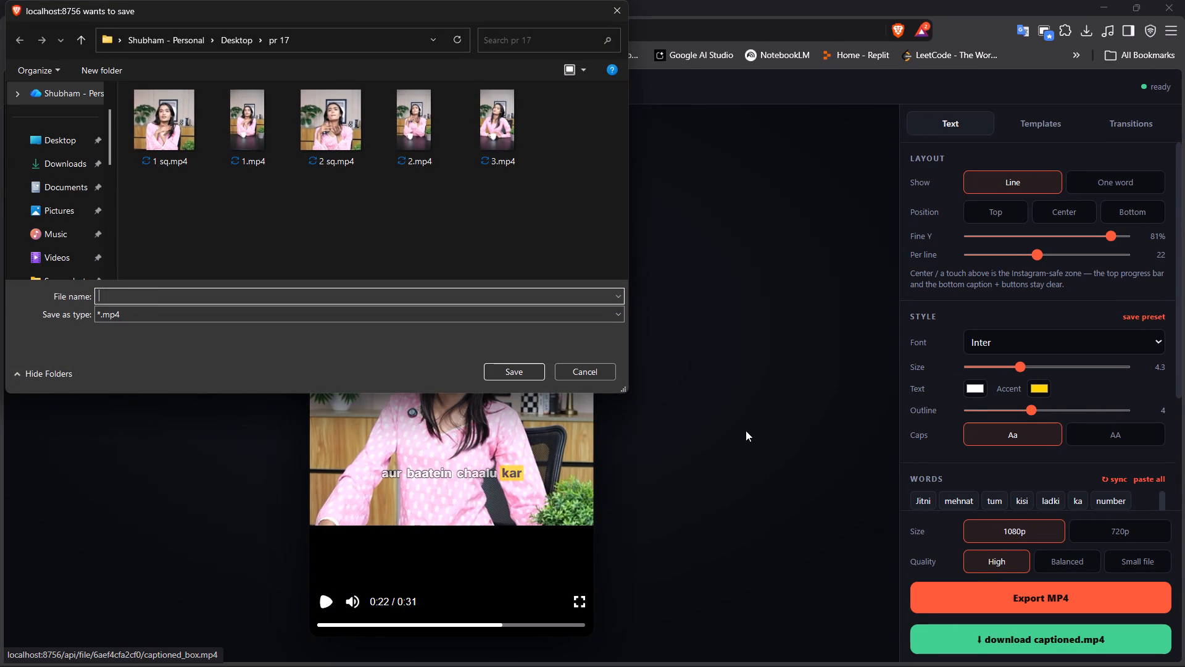
pyautogui.write('3 sq')
pyautogui.press('Return')
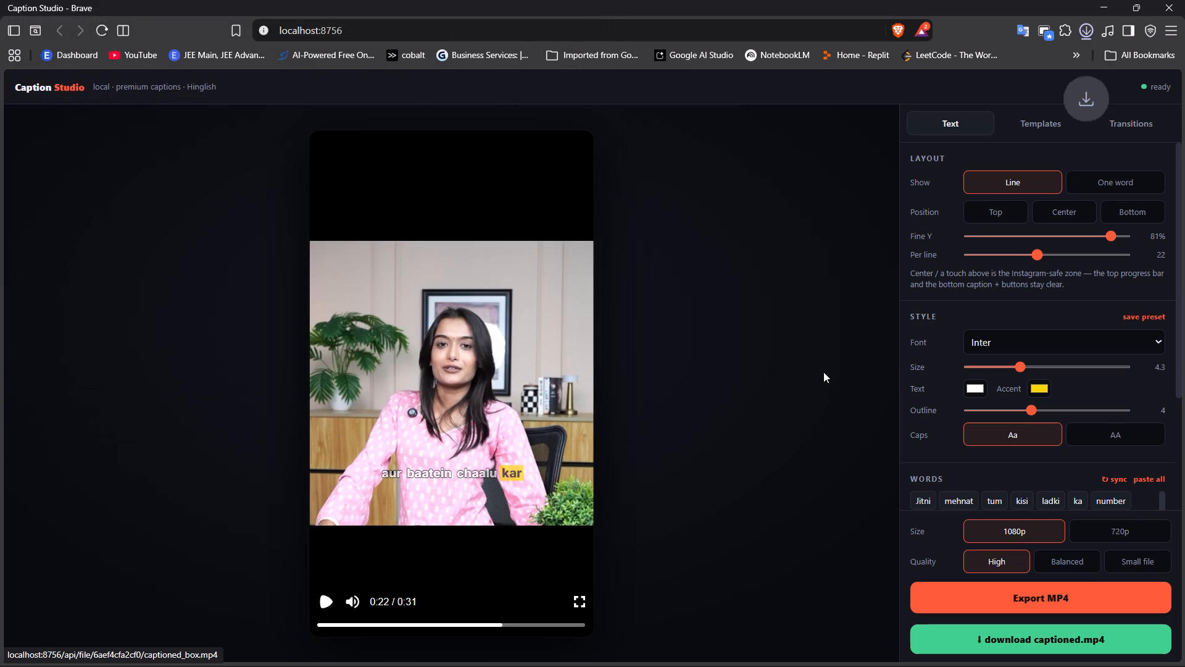
pyautogui.click(103, 28)
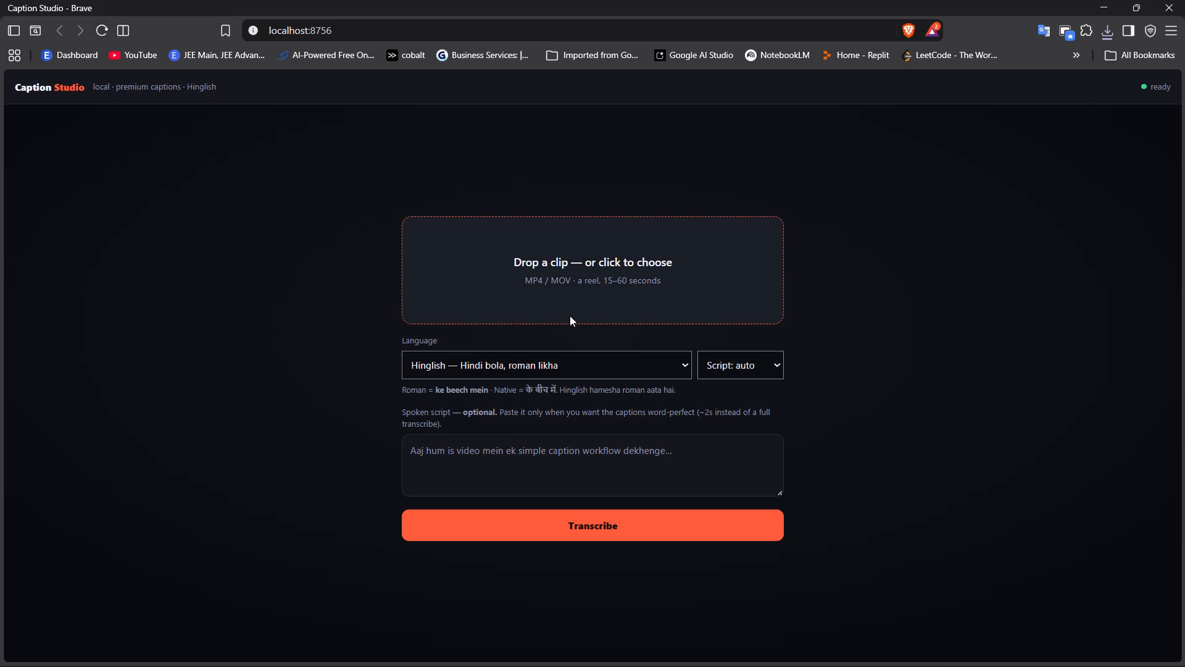
pyautogui.click(604, 287)
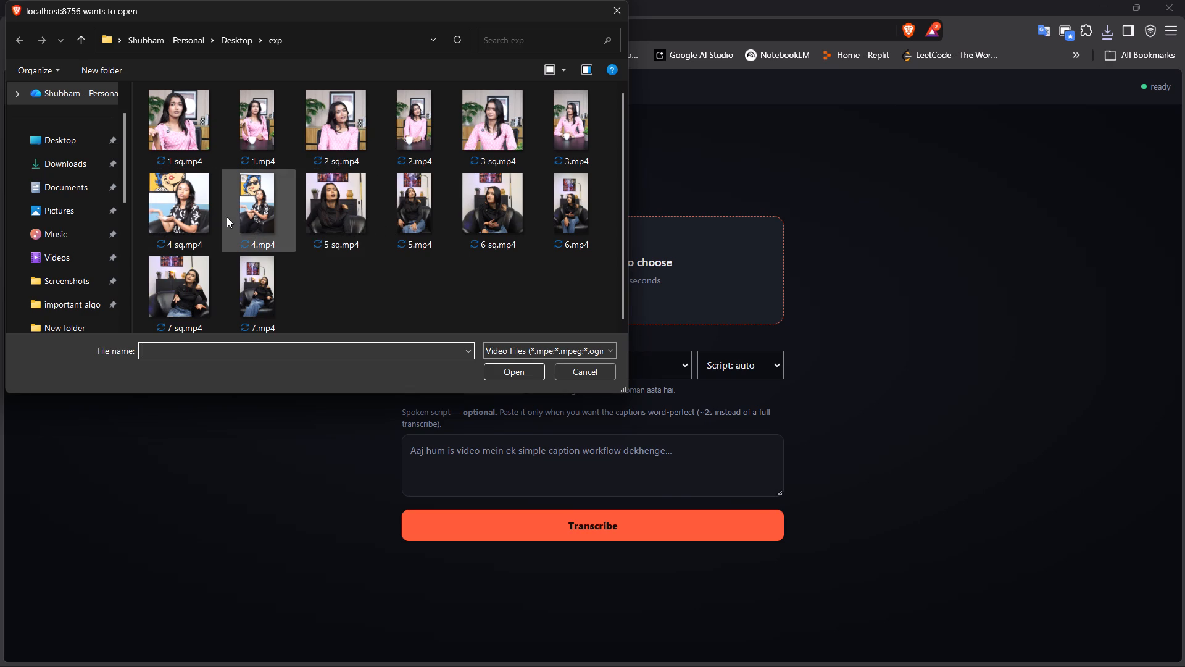
pyautogui.click(249, 220)
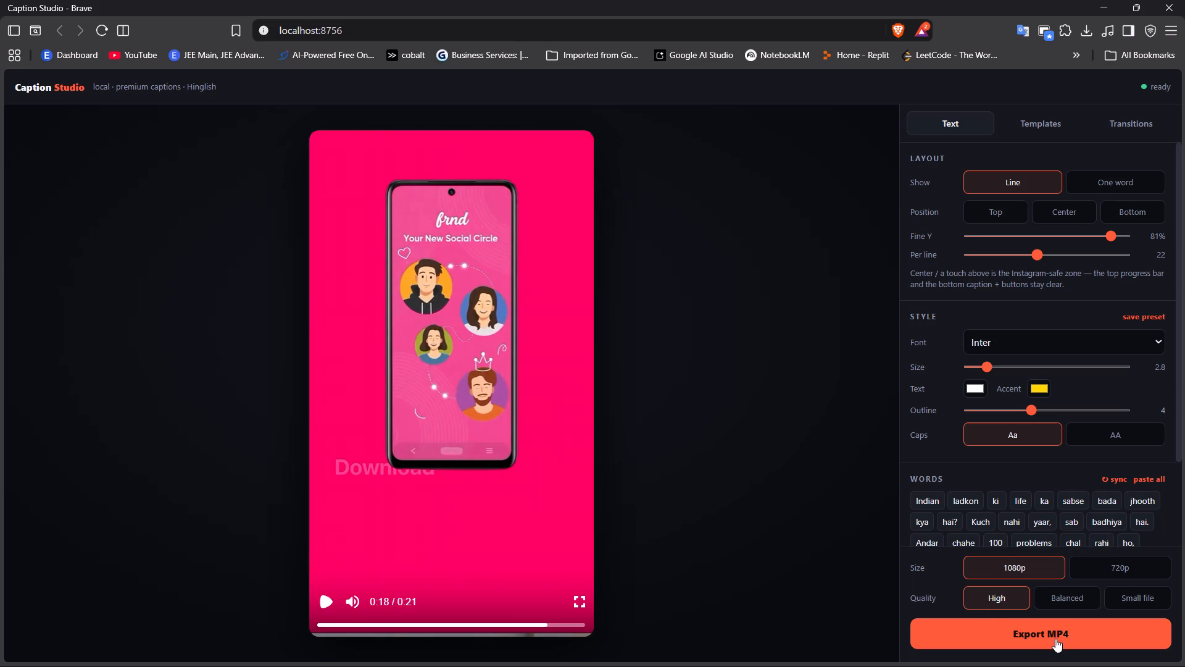
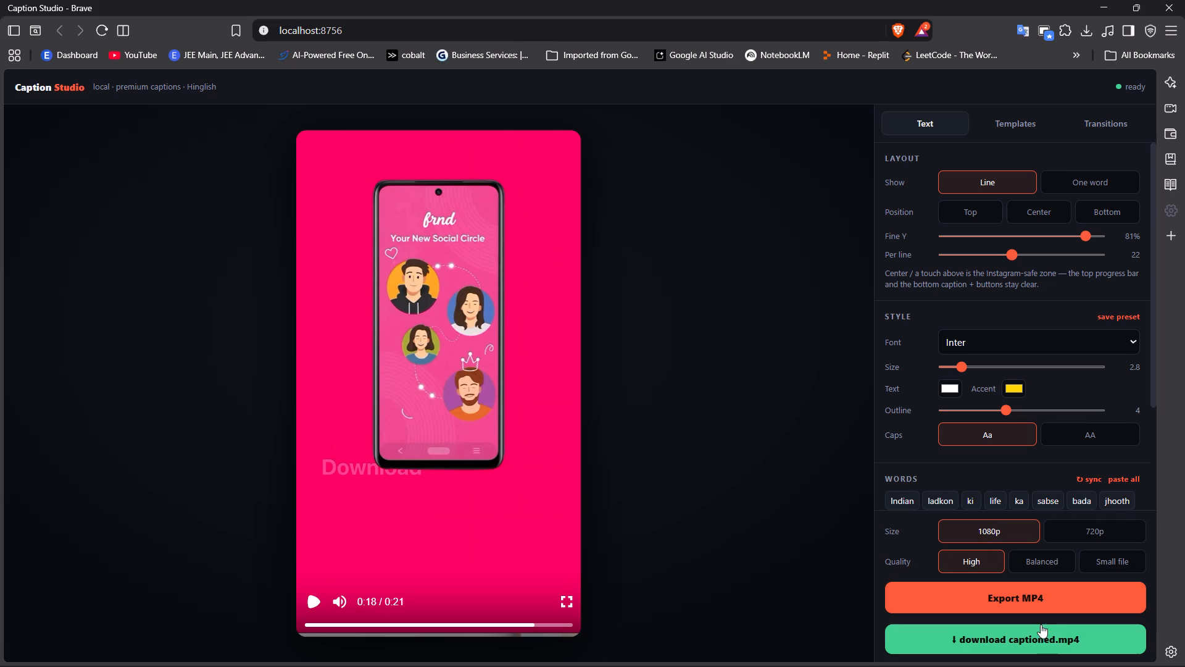
# Download the captioned clip and save it as 4 in the Desktop folder pr 17.
pyautogui.click(1035, 633)
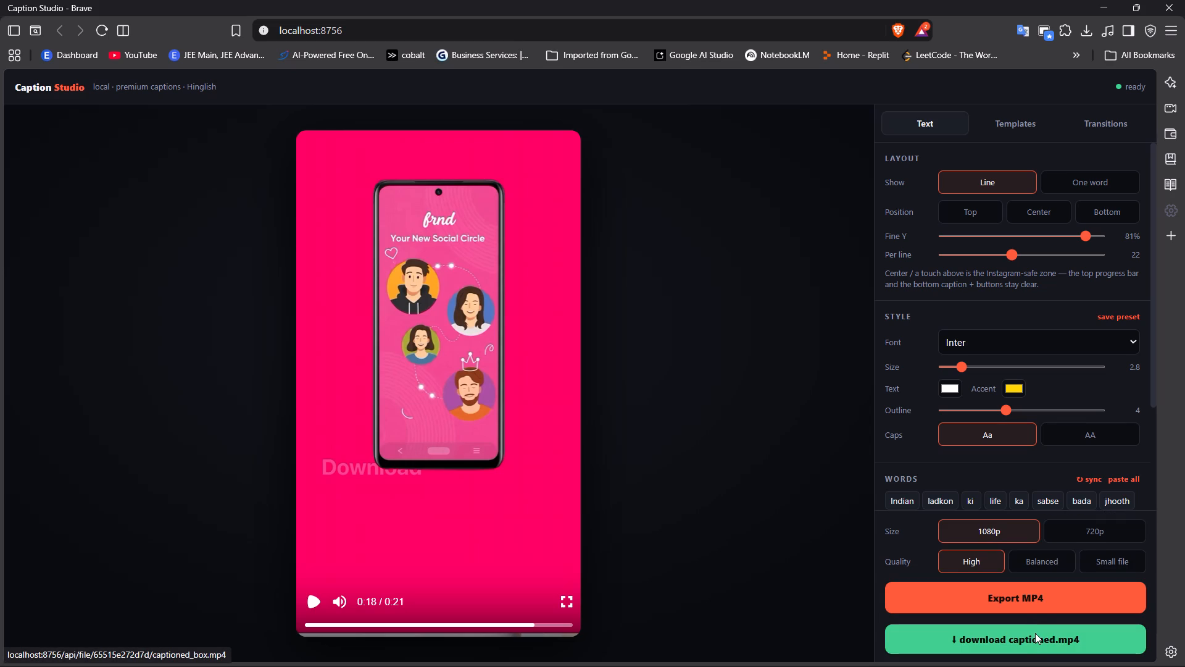
pyautogui.press('4')
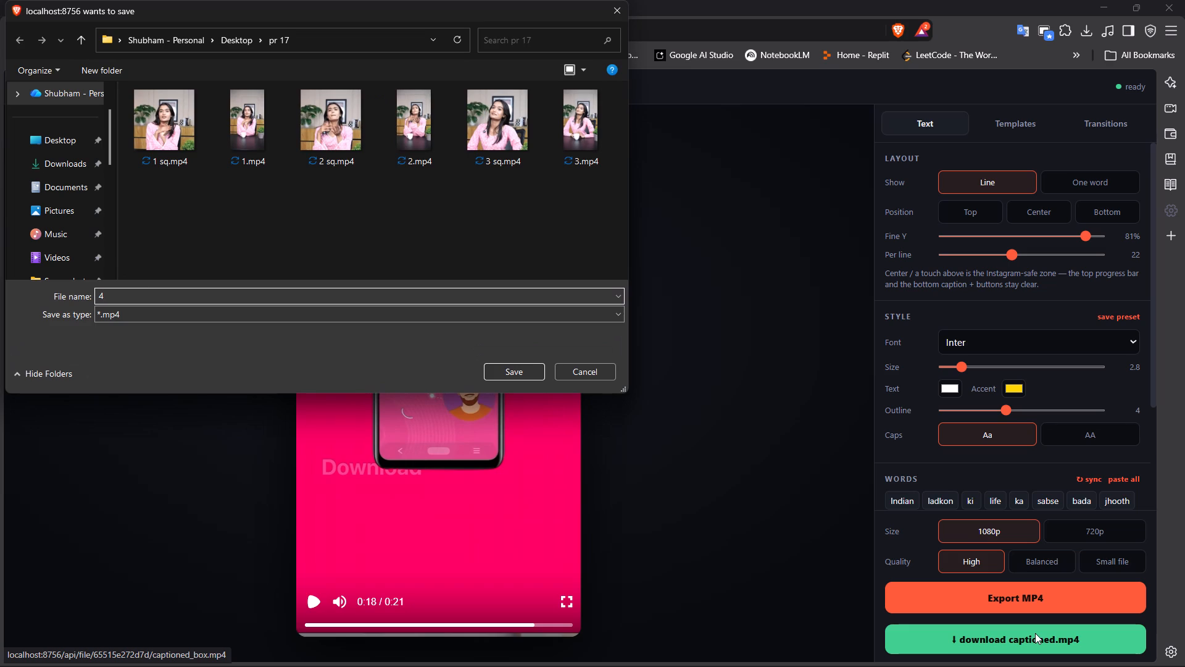
pyautogui.press('Return')
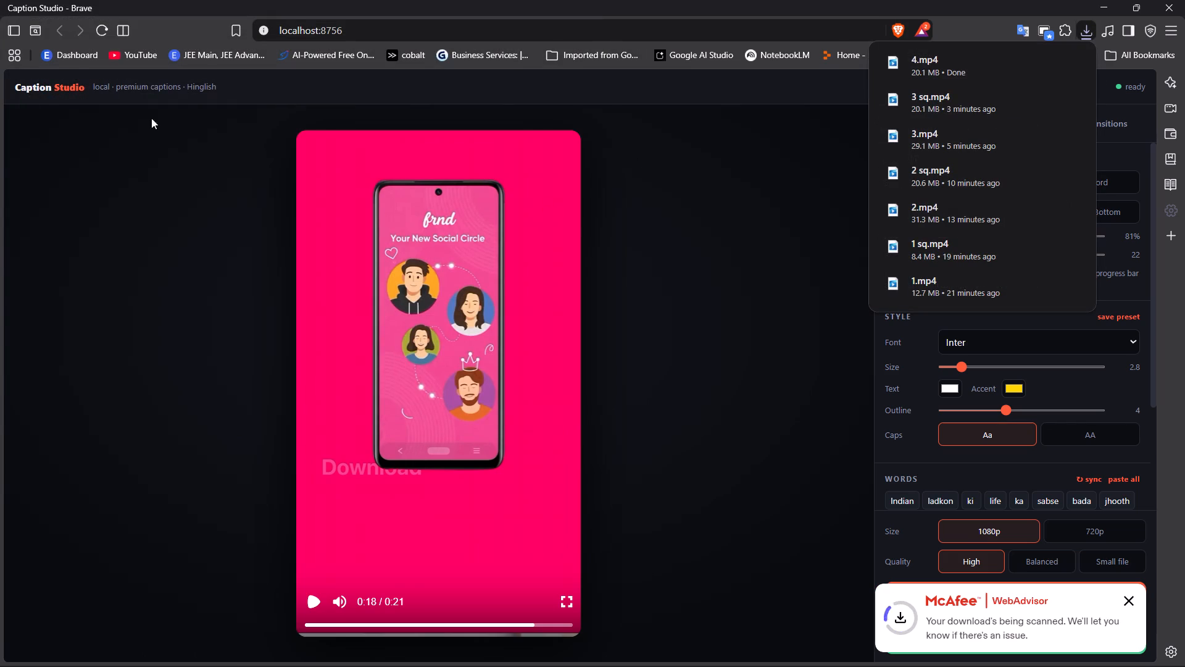
# Reload Caption Studio, load 4 sq.mp4 from the exp folder, paste script 4 as its spoken script and transcribe the clip.
pyautogui.click(104, 31)
pyautogui.click(543, 274)
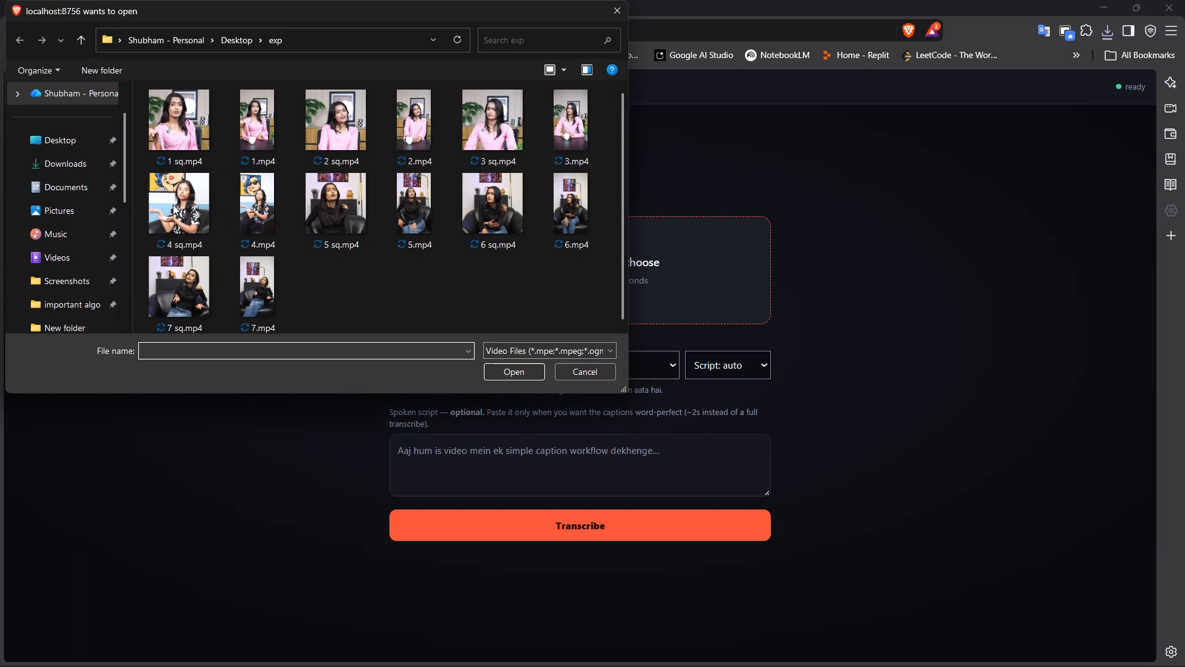
pyautogui.click(171, 206)
pyautogui.click(507, 378)
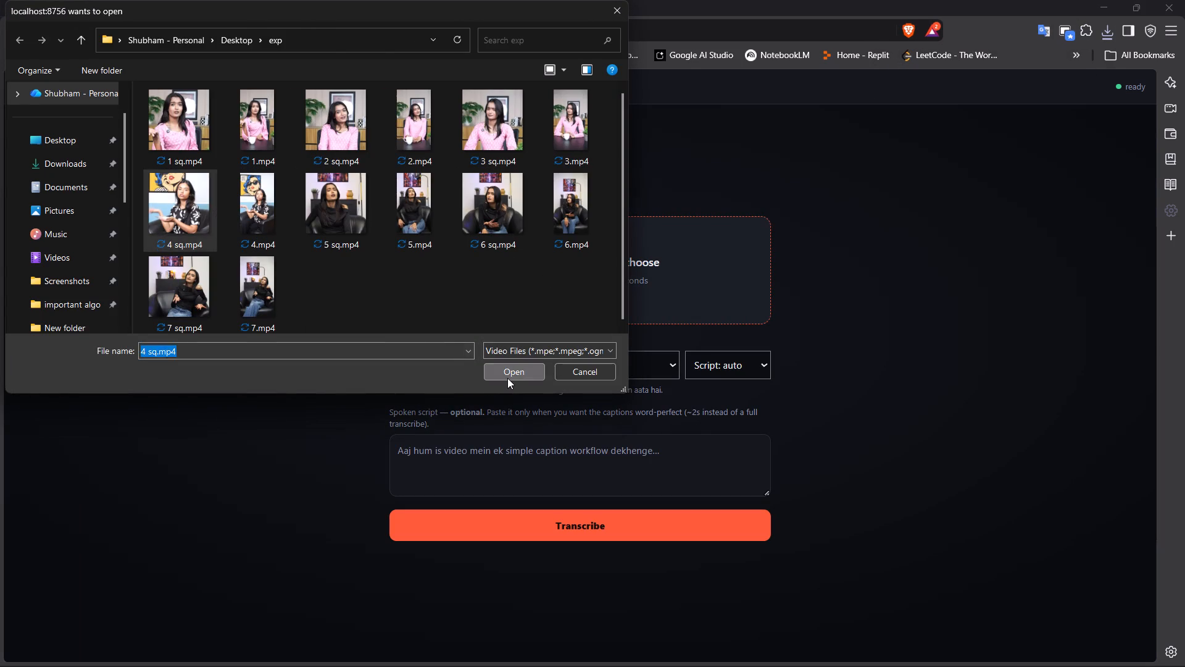
pyautogui.click(473, 446)
pyautogui.hotkey('ctrl', 'v')
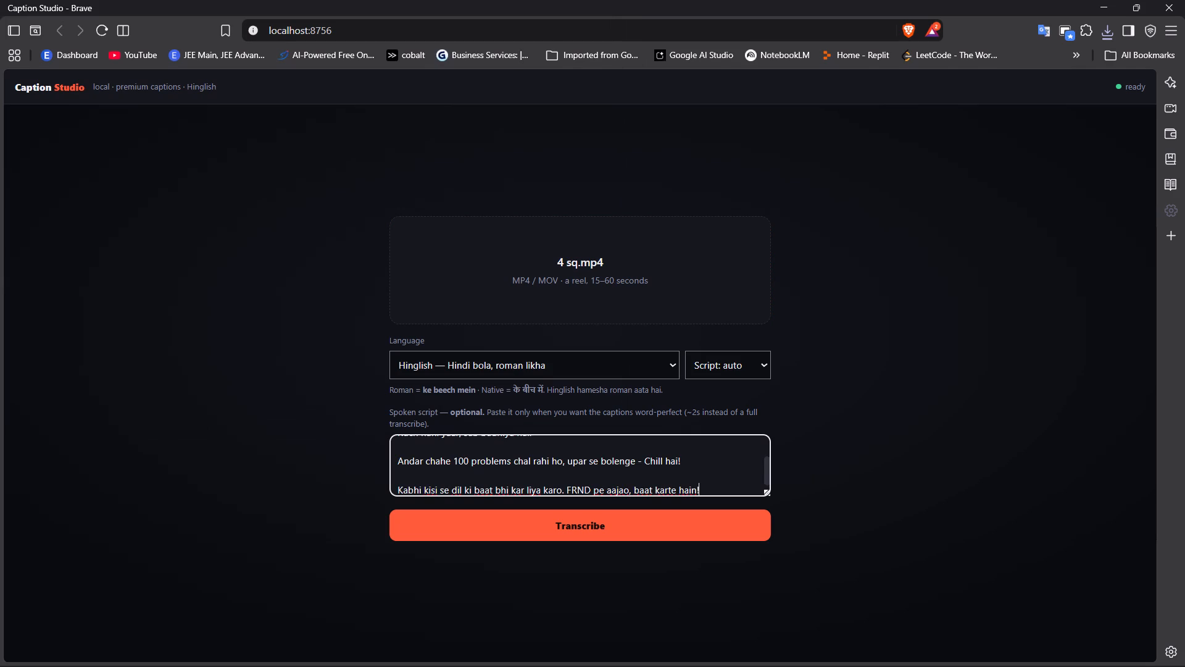
pyautogui.click(617, 529)
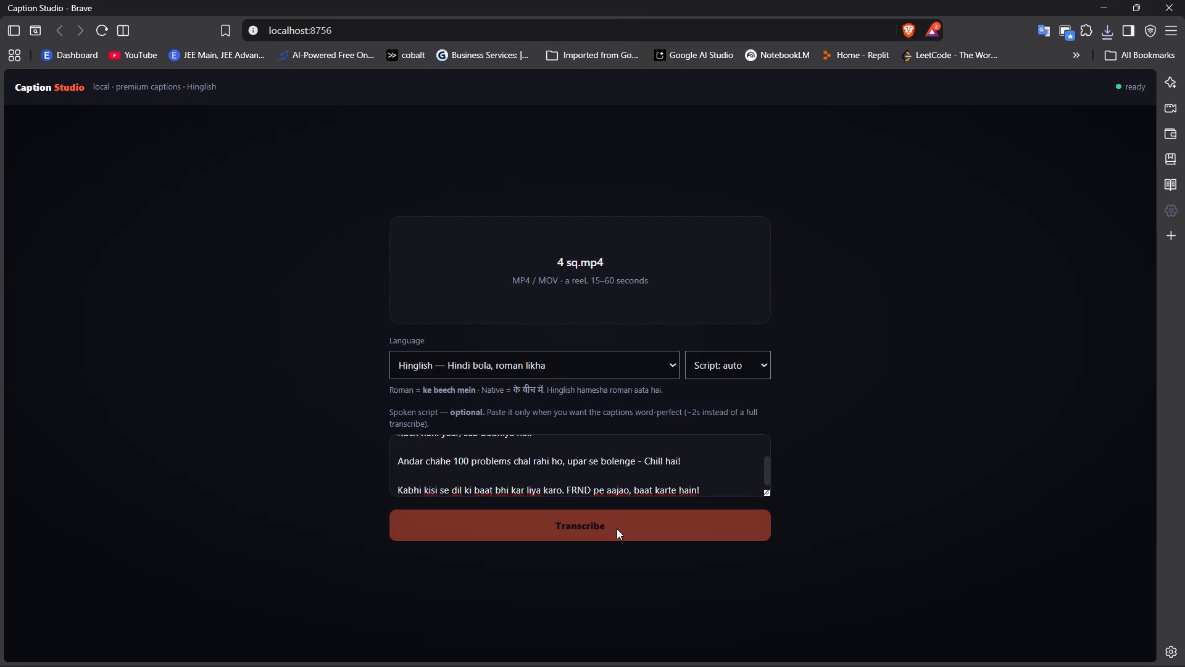
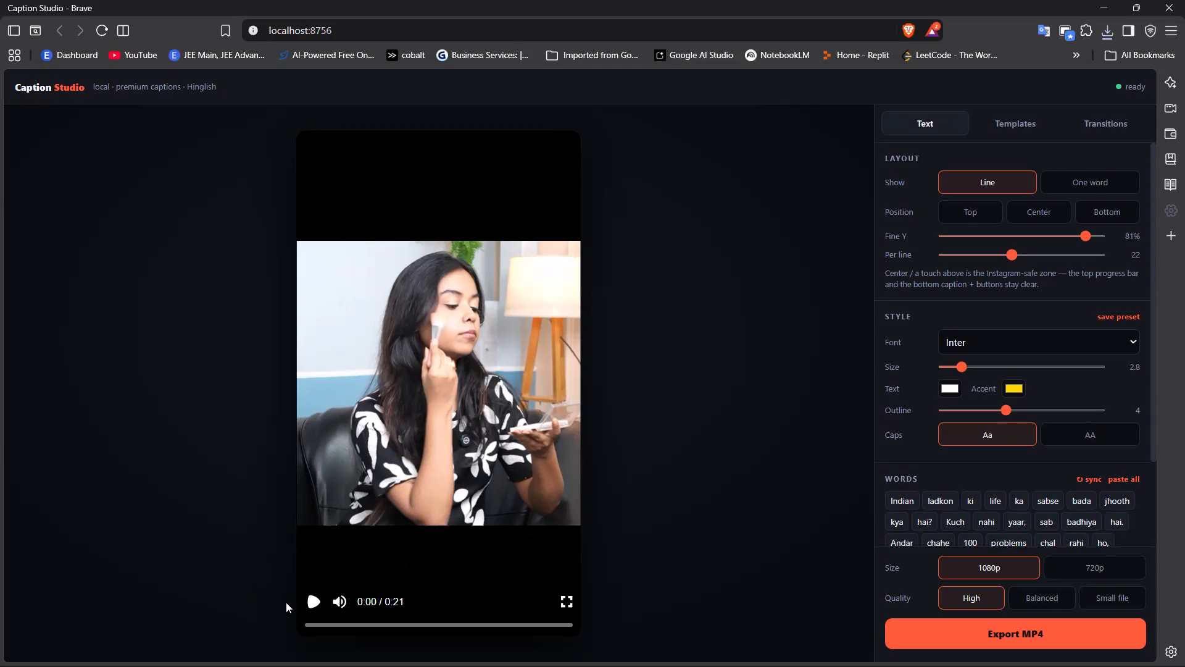
# Set the caption size to 4.5 for the square clip 4 and export it as MP4, playing the preview to check the captions.
pyautogui.click(315, 605)
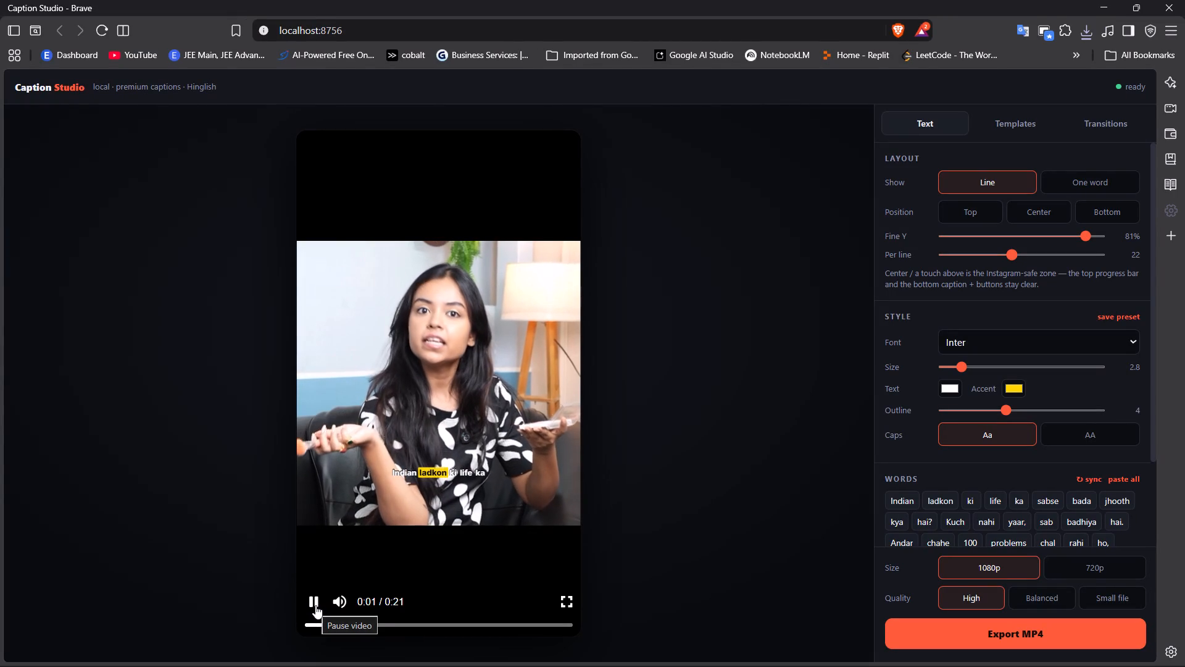
pyautogui.click(315, 605)
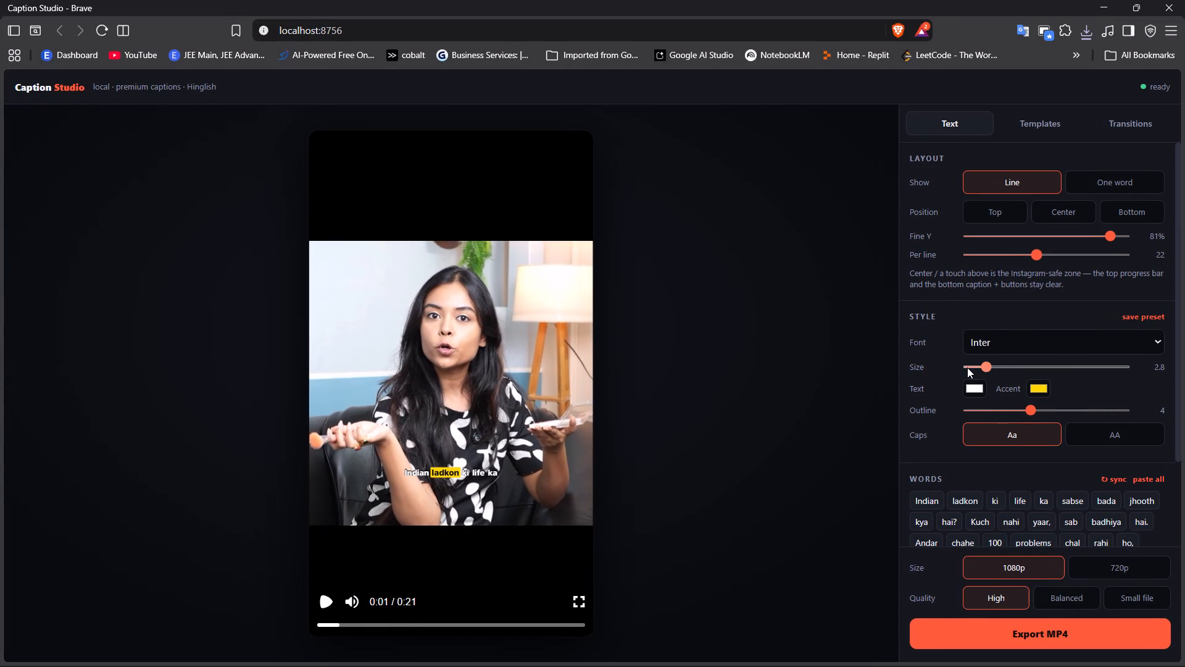
pyautogui.moveTo(986, 364); pyautogui.dragTo(1026, 374)
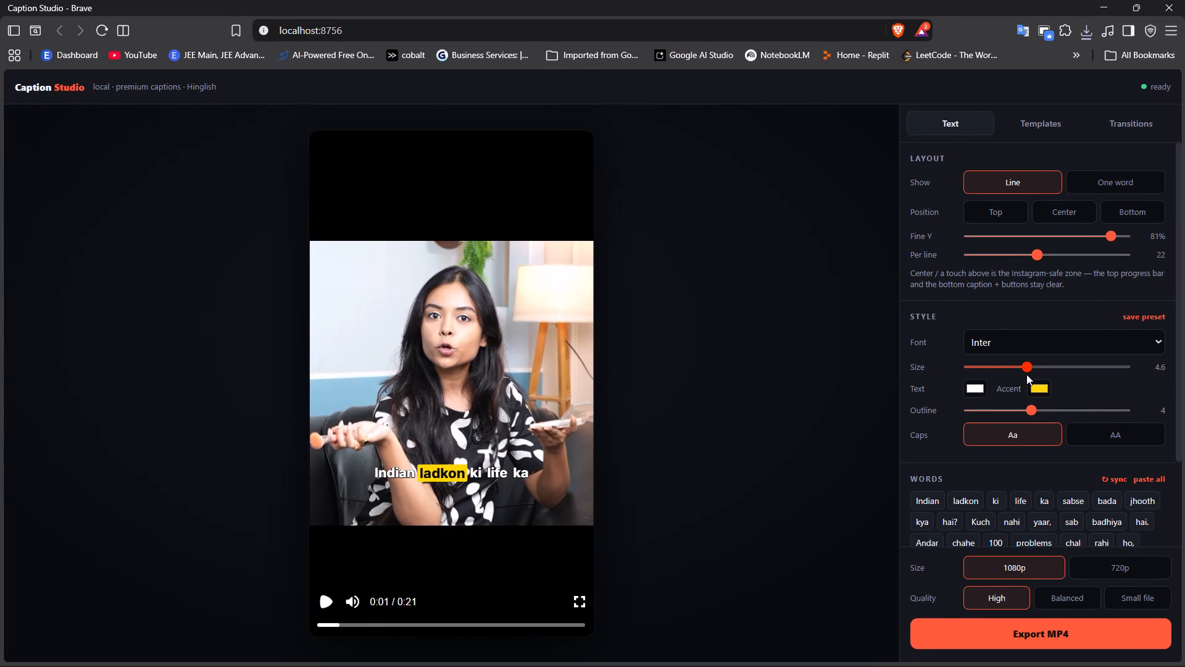
pyautogui.moveTo(1026, 374); pyautogui.dragTo(1025, 374)
pyautogui.click(1073, 629)
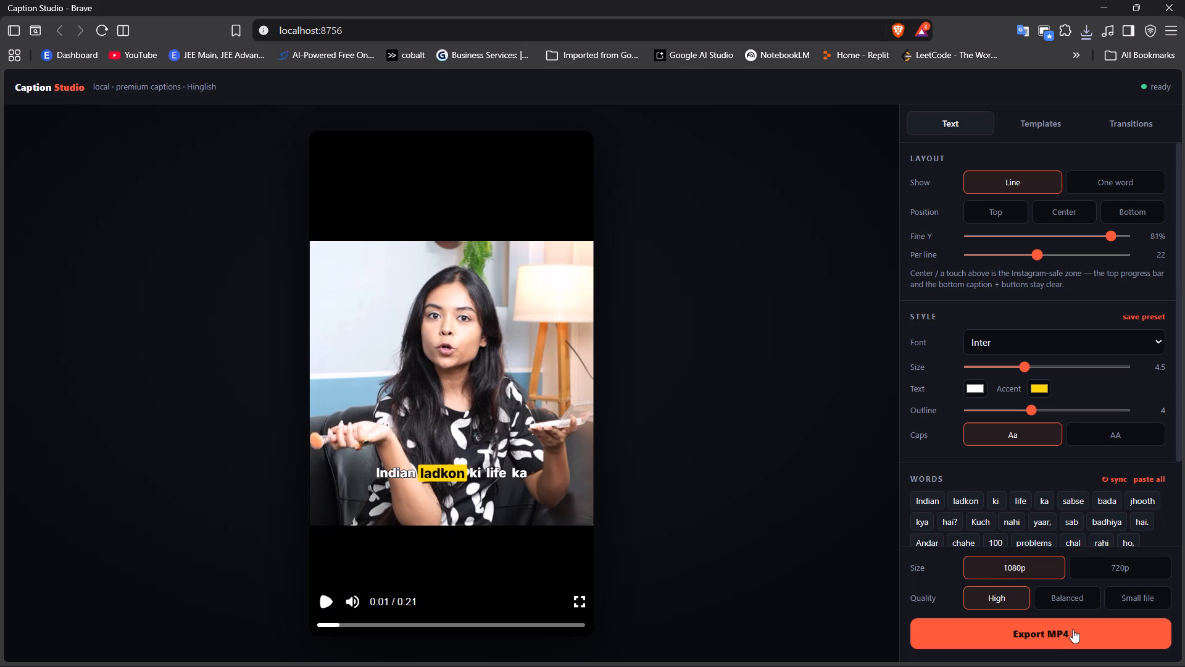
pyautogui.click(322, 598)
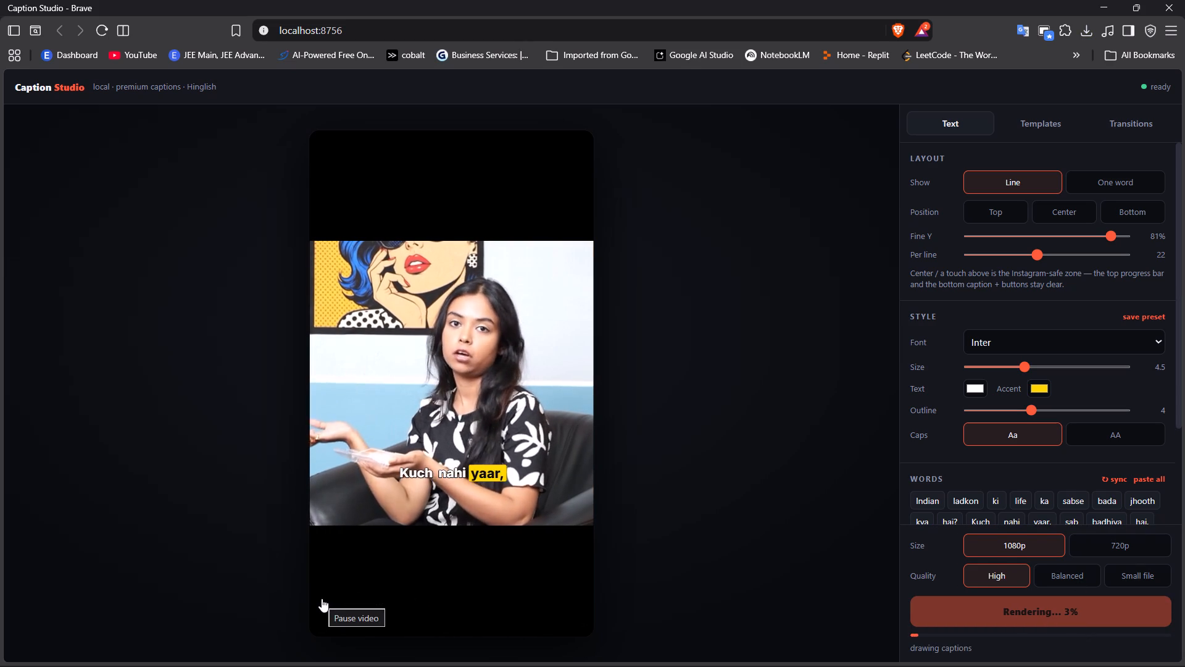
pyautogui.click(322, 598)
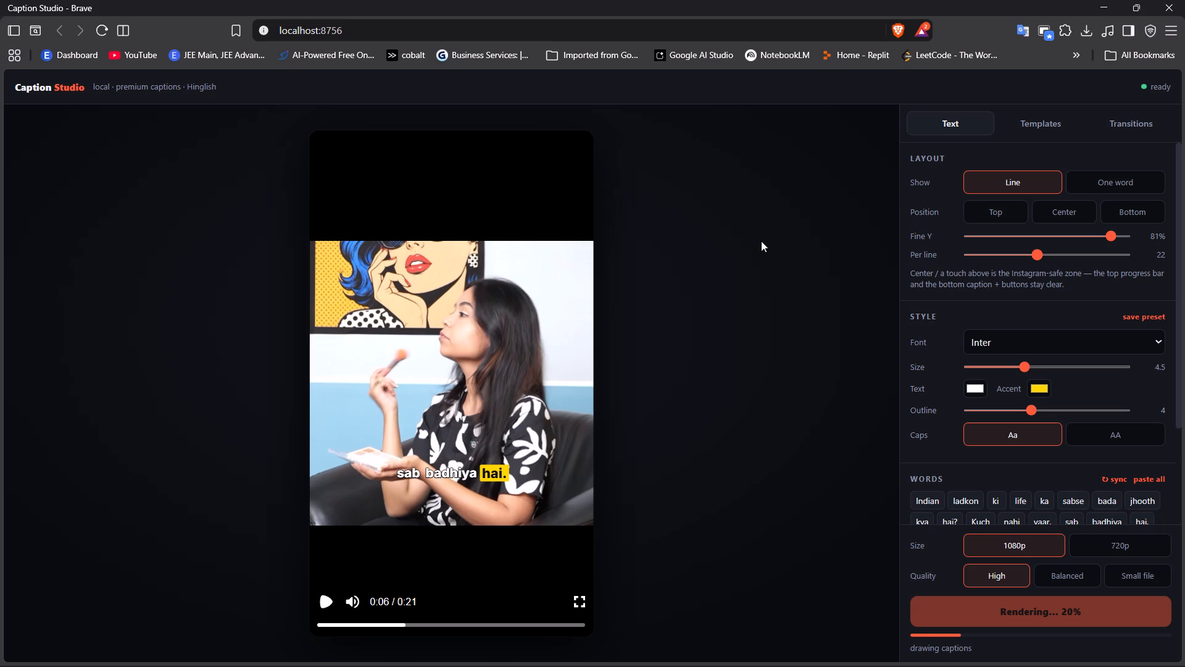
pyautogui.click(781, 651)
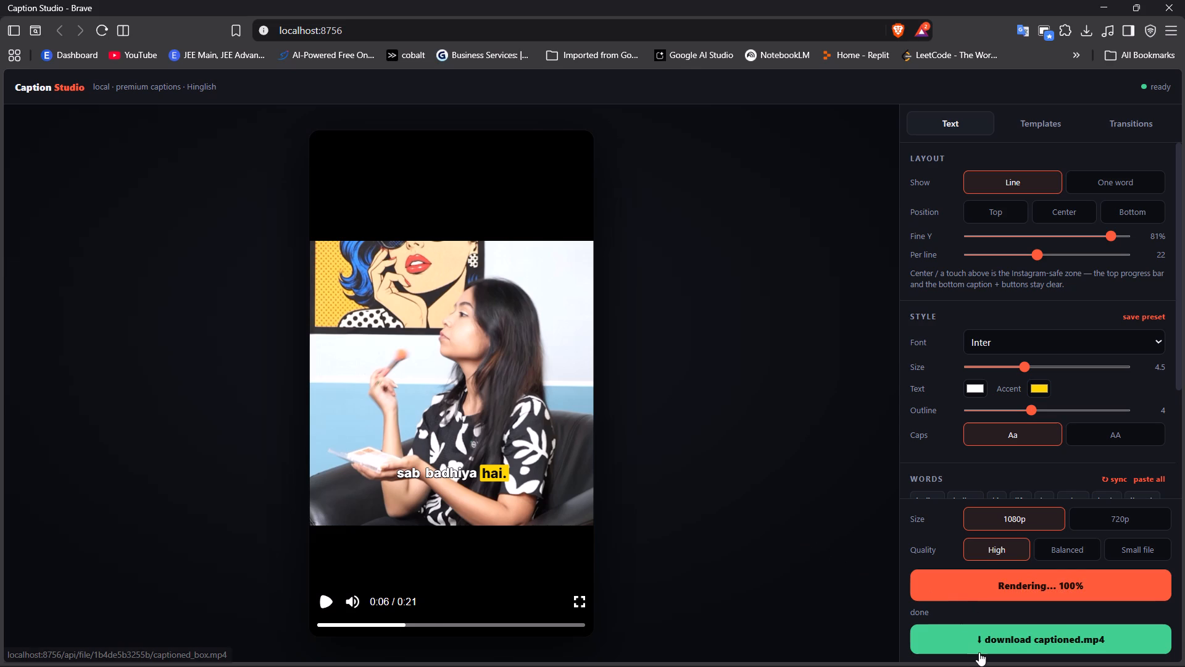
# Download the captioned clip from Caption Studio and save it as 4 sq in the Desktop folder pr 17.
pyautogui.click(977, 642)
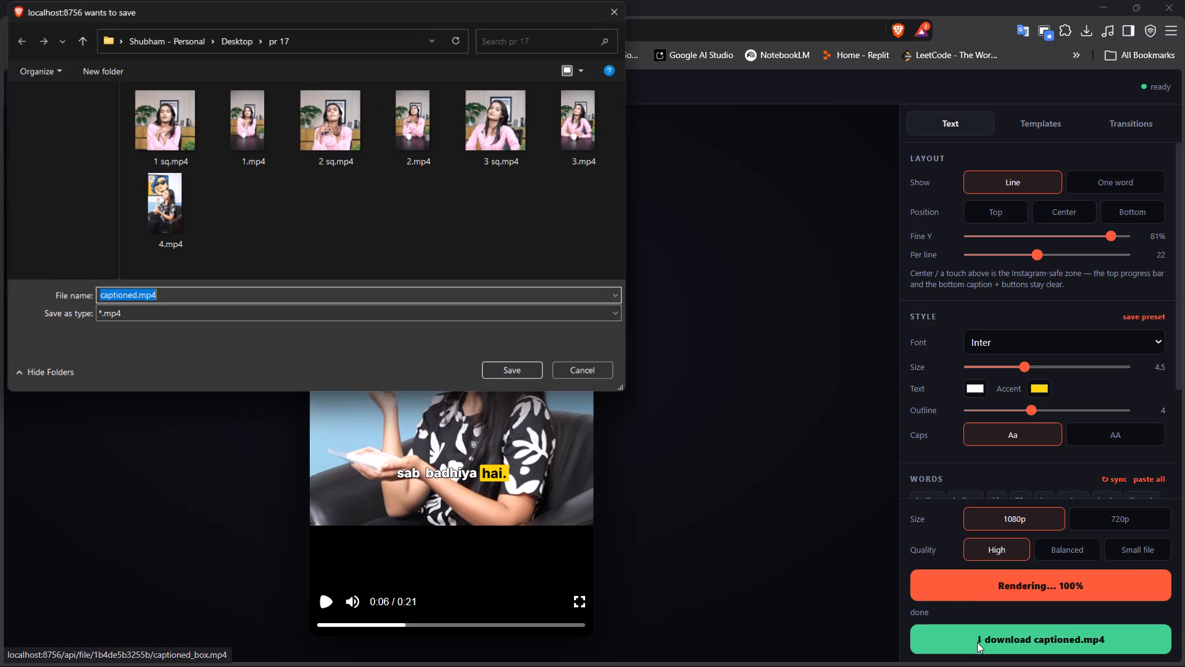
pyautogui.write('4 sq')
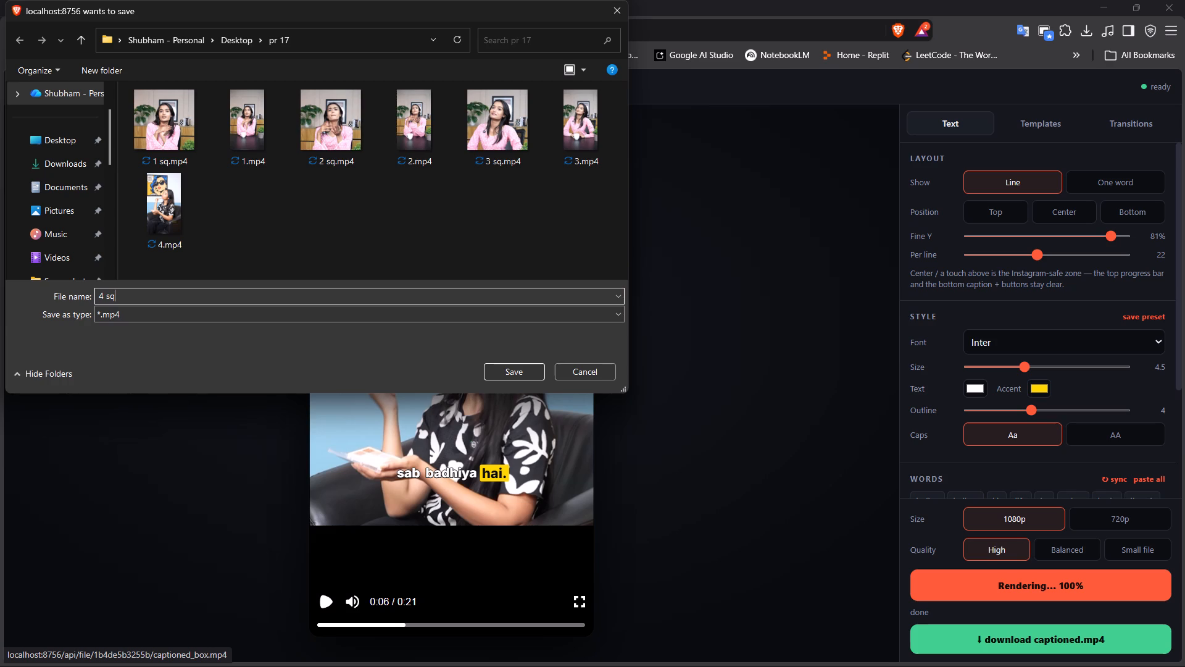
pyautogui.press('Return')
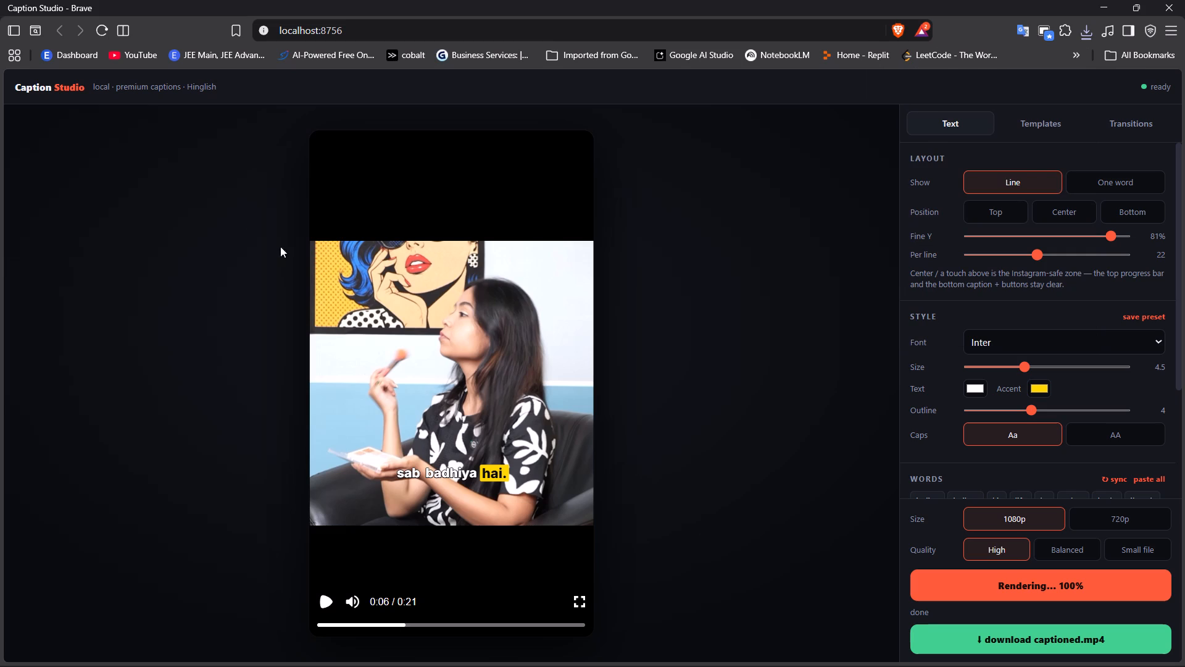
# Reload Caption Studio, load 5.mp4 from the exp folder, paste script 5 as its spoken script and transcribe the clip.
pyautogui.click(100, 22)
pyautogui.click(575, 274)
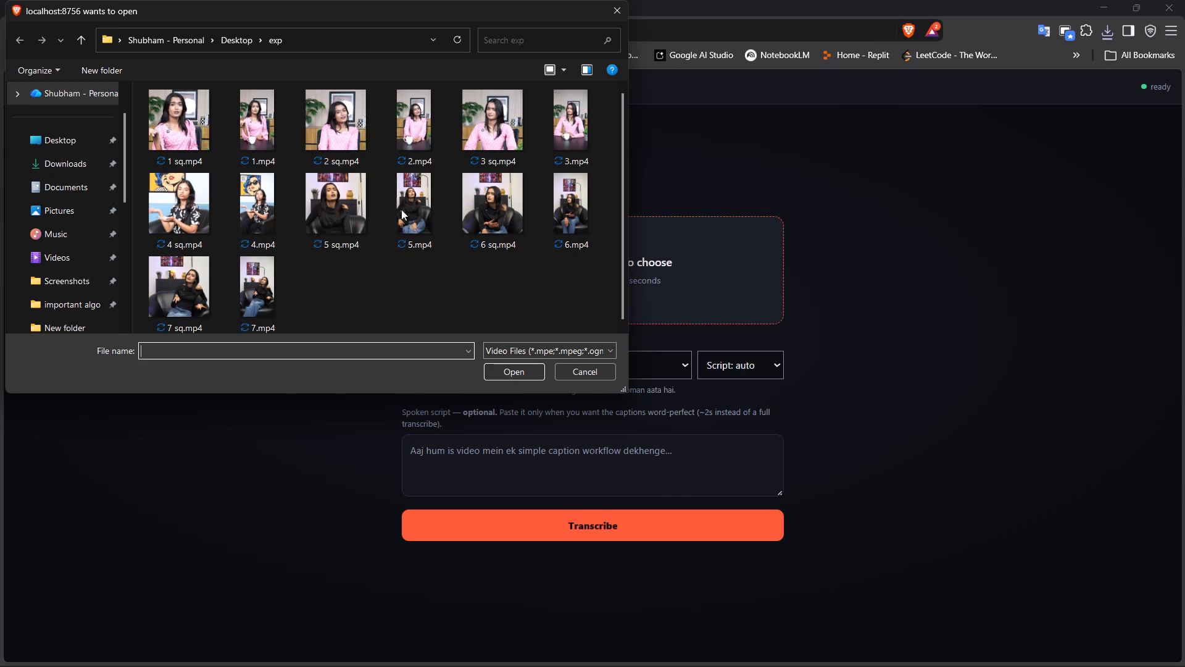
pyautogui.click(409, 209)
pyautogui.click(505, 372)
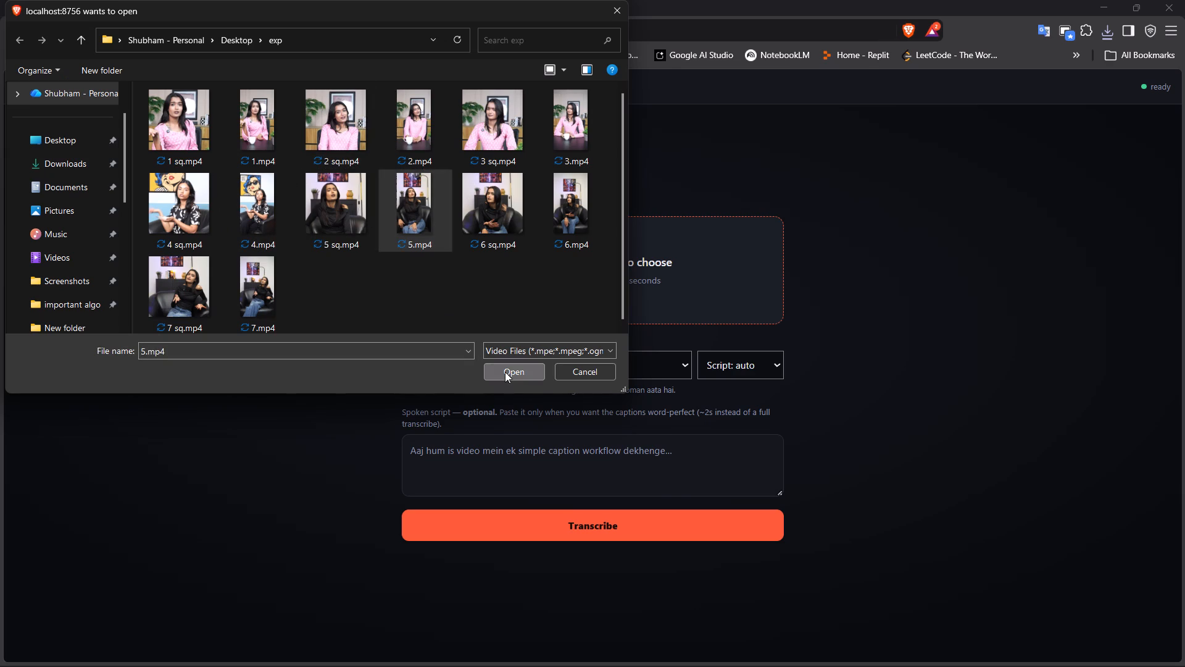
pyautogui.click(476, 458)
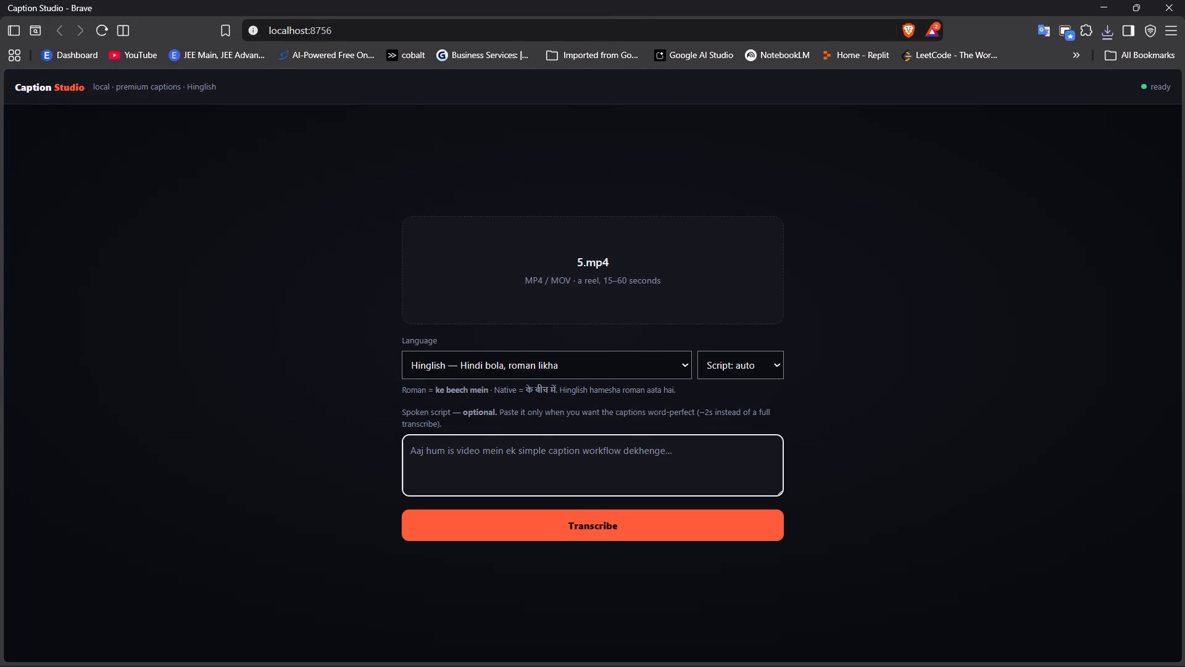
pyautogui.hotkey('ctrl', 'v')
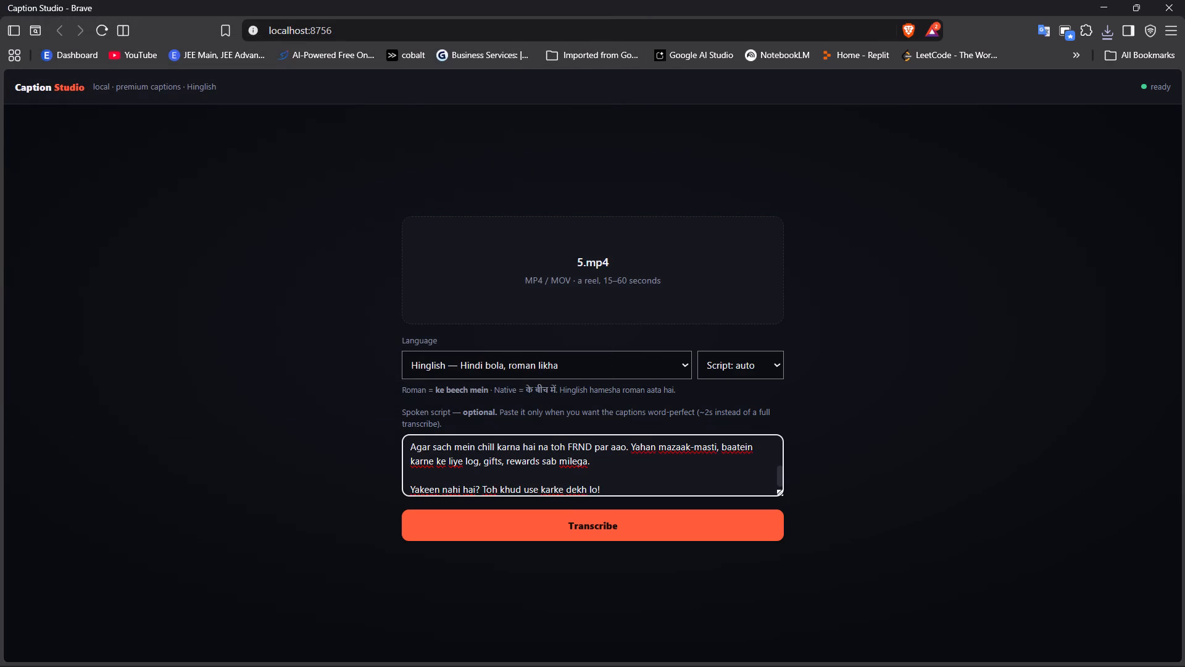
pyautogui.click(550, 531)
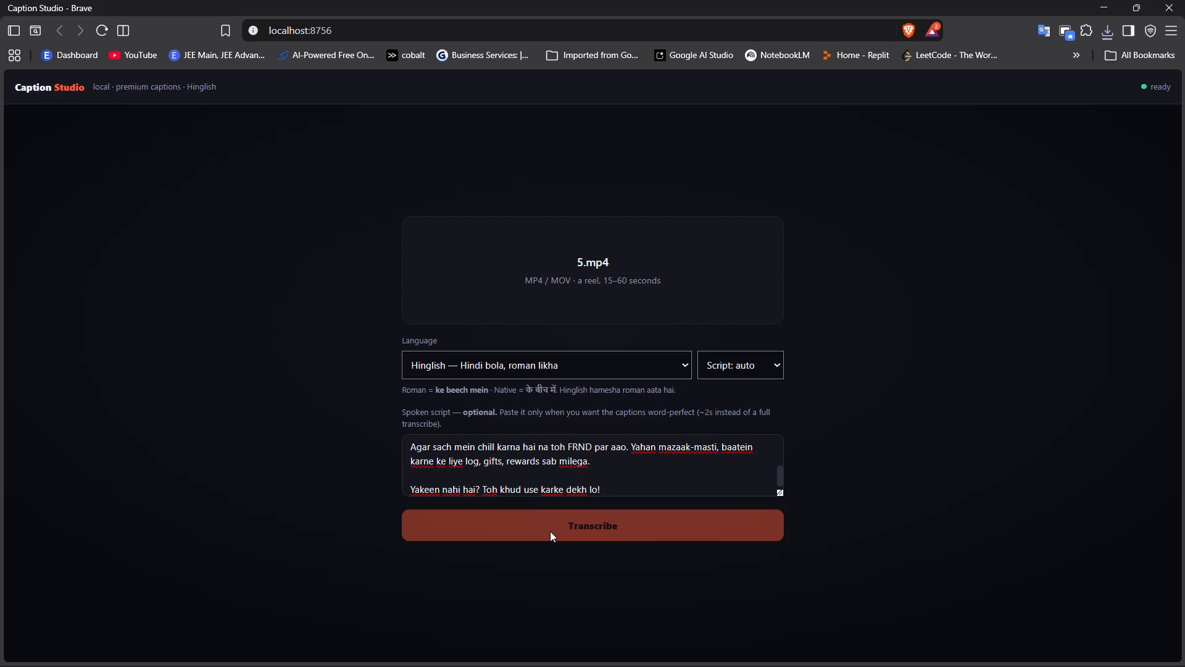
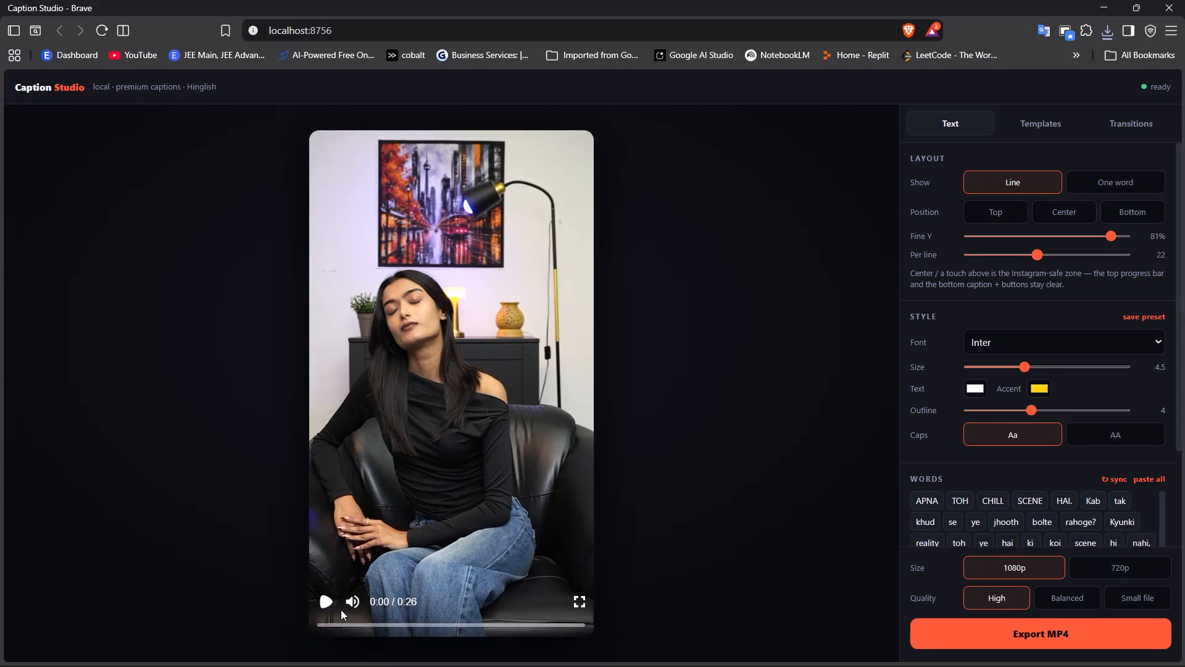
# Play the start of clip 5 and set its caption size to 3.0.
pyautogui.click(320, 605)
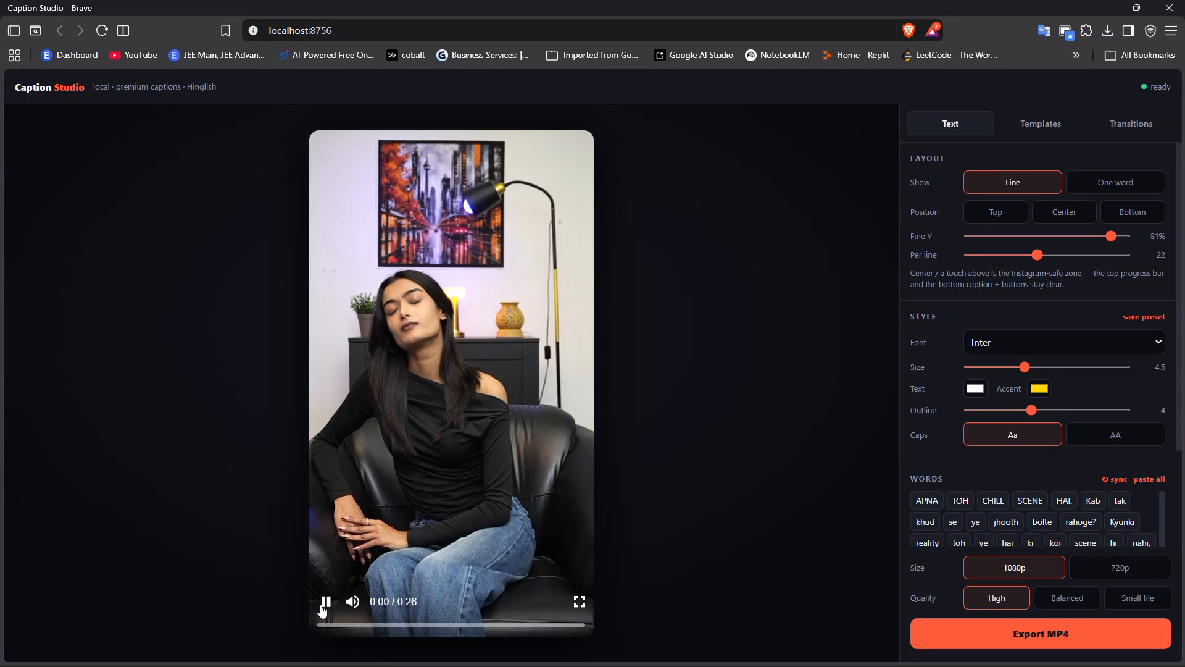
pyautogui.click(320, 605)
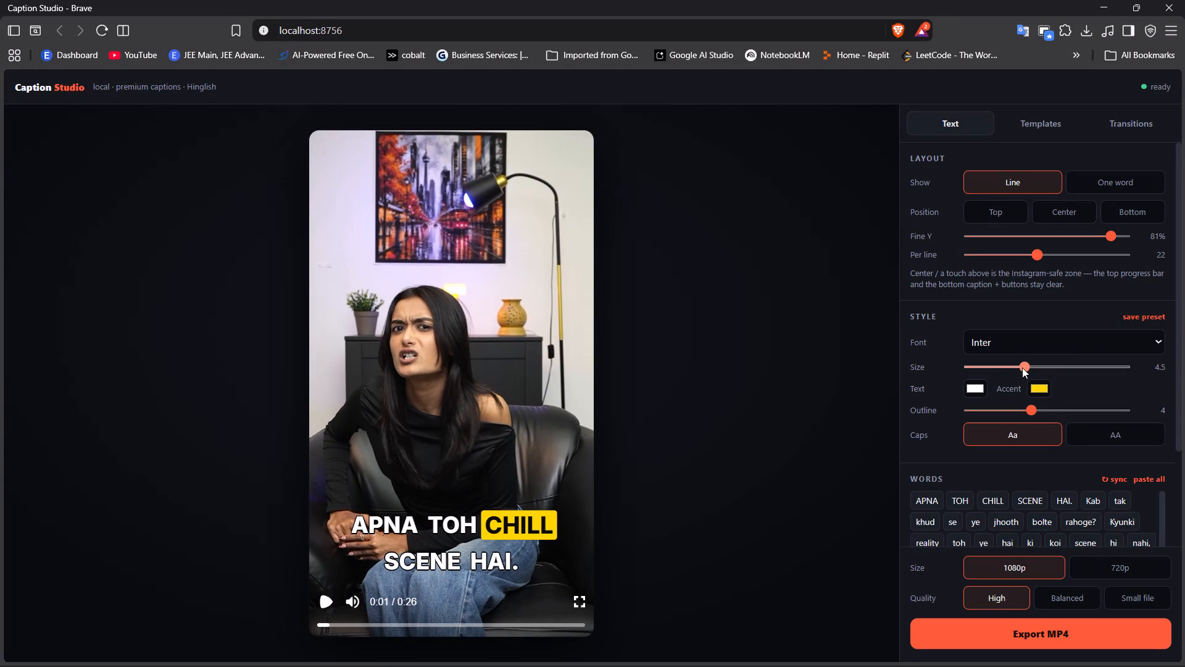
pyautogui.moveTo(1024, 367); pyautogui.dragTo(990, 378)
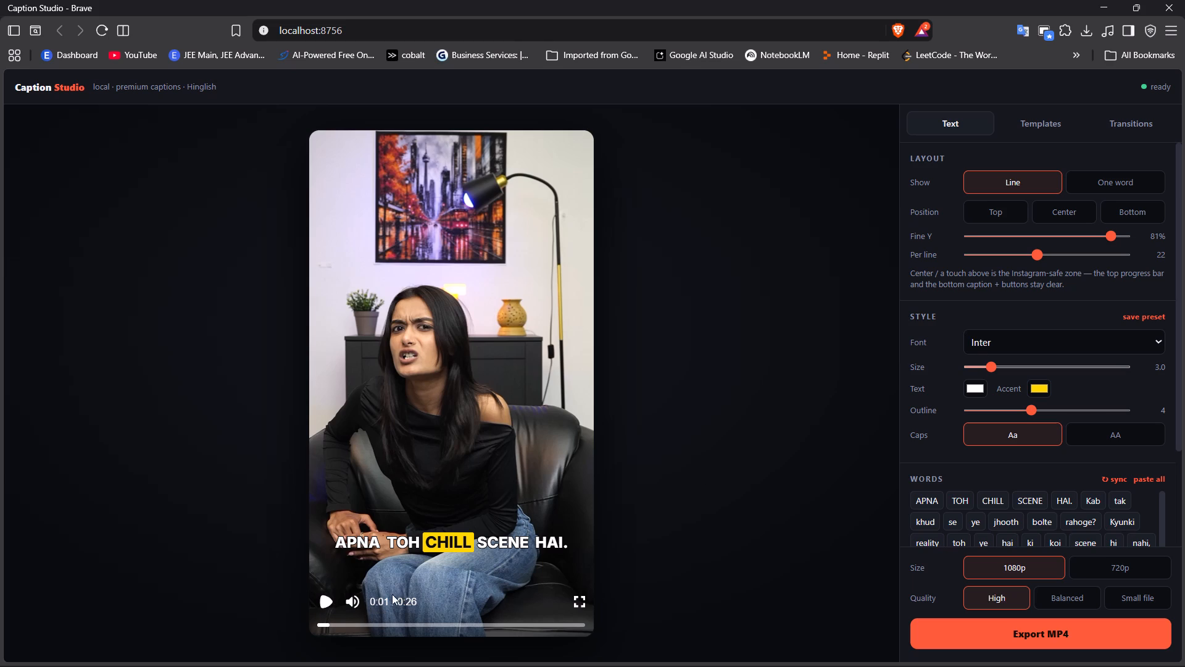
# Check the captions against the speech up to about 0:10 and delete "aur overthinking hai" after "sirf boriyat hai" in the replacement script.
pyautogui.click(325, 605)
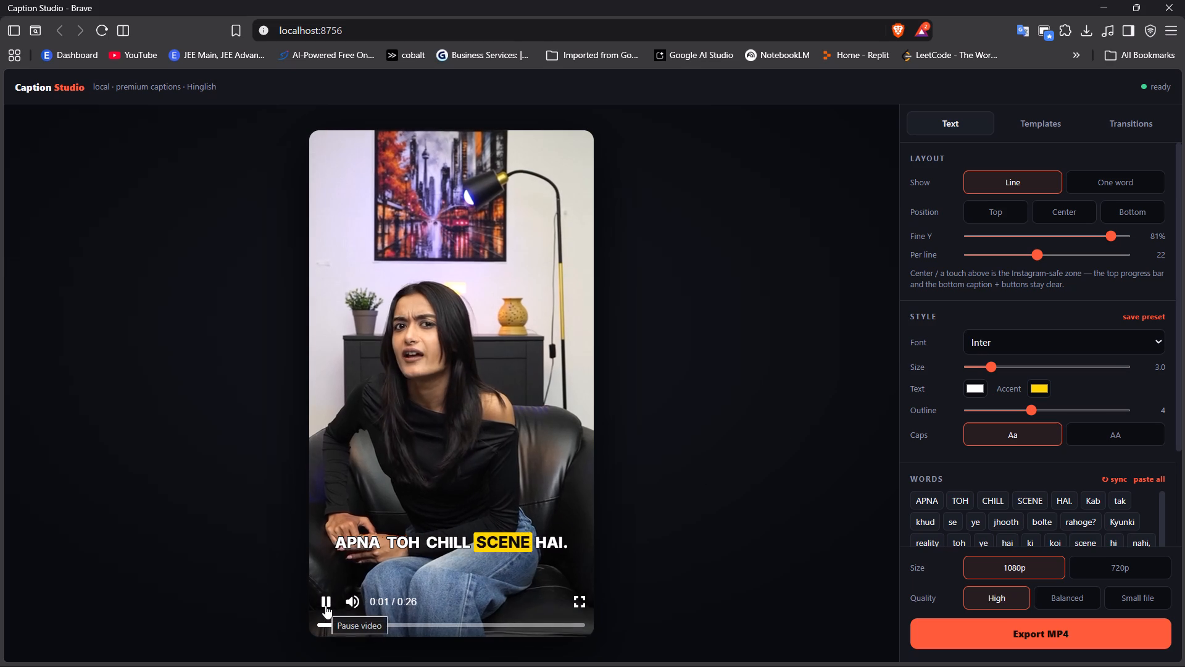
pyautogui.click(325, 605)
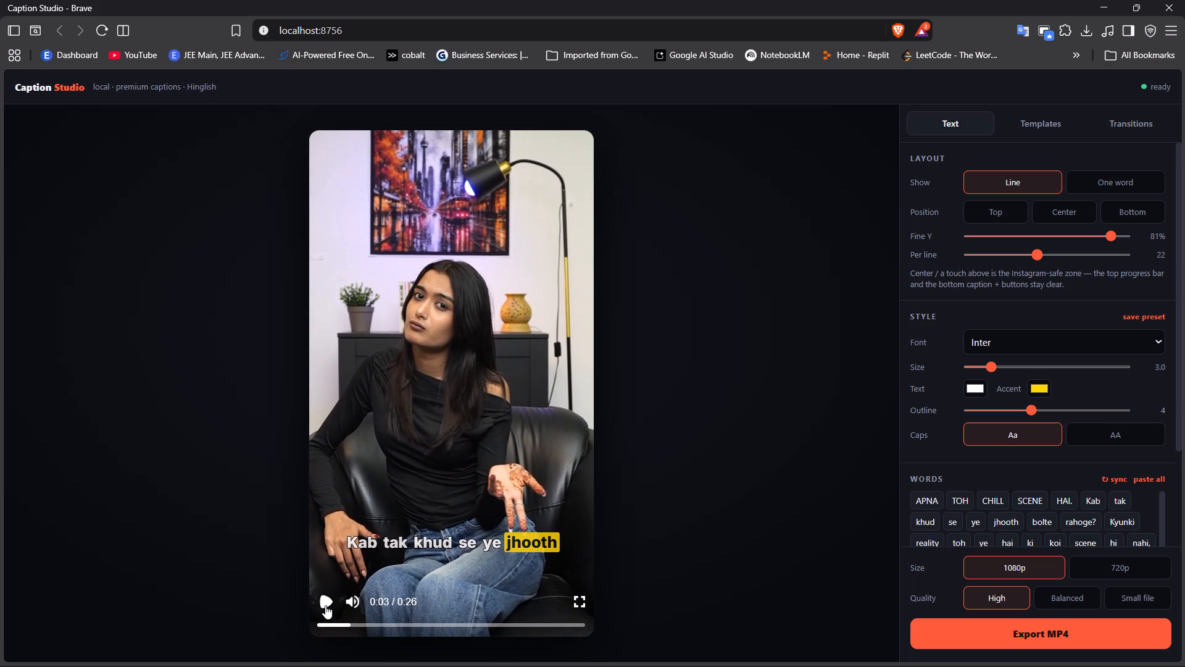
pyautogui.click(325, 605)
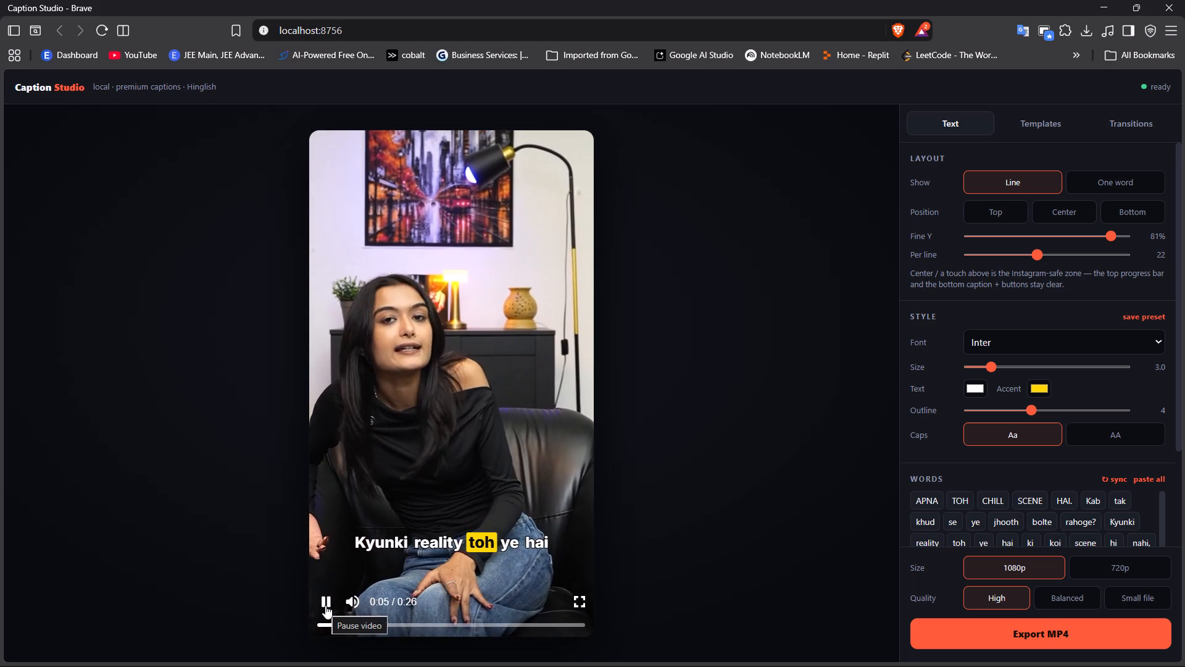
pyautogui.click(325, 605)
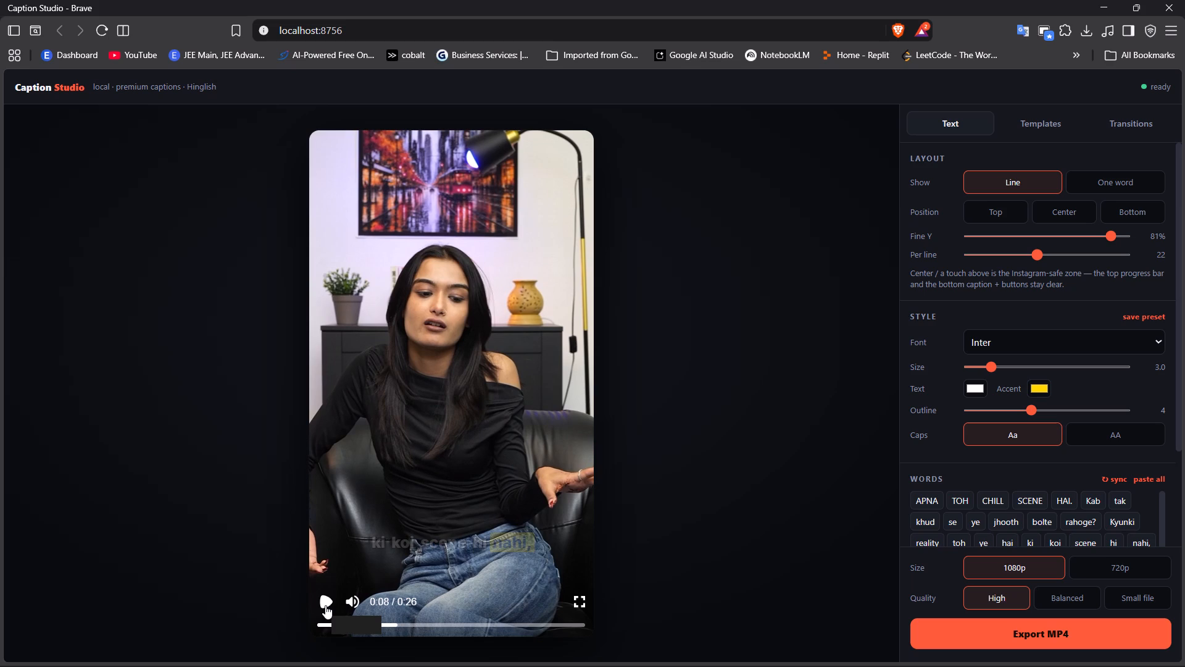
pyautogui.click(325, 605)
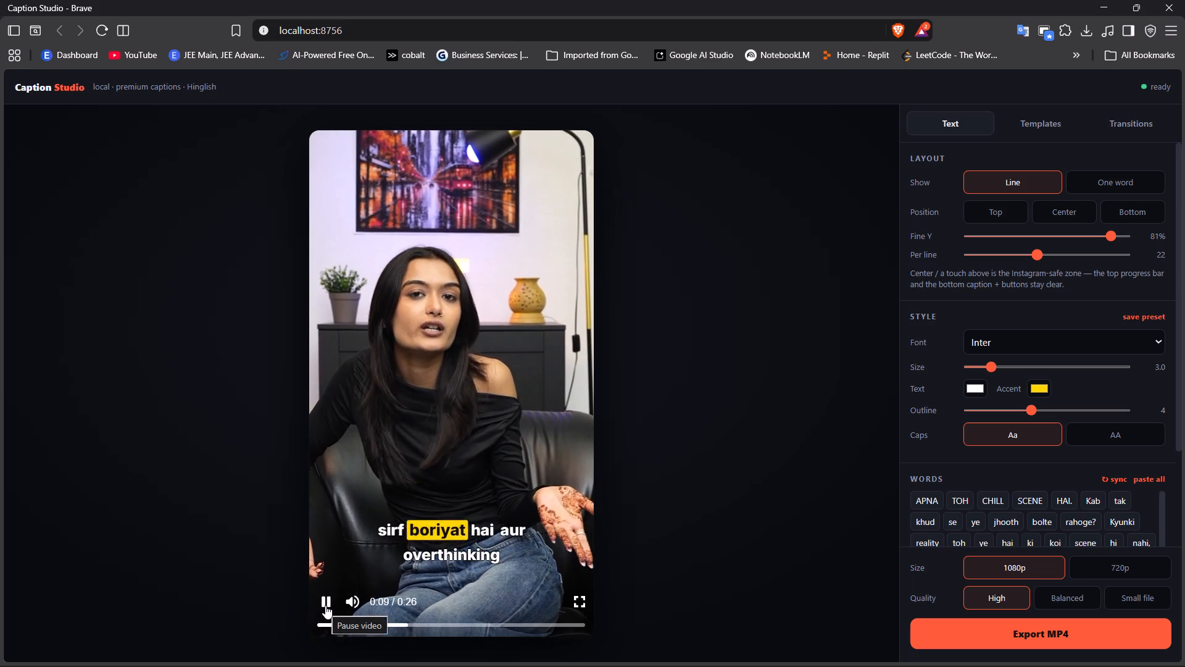
pyautogui.click(325, 605)
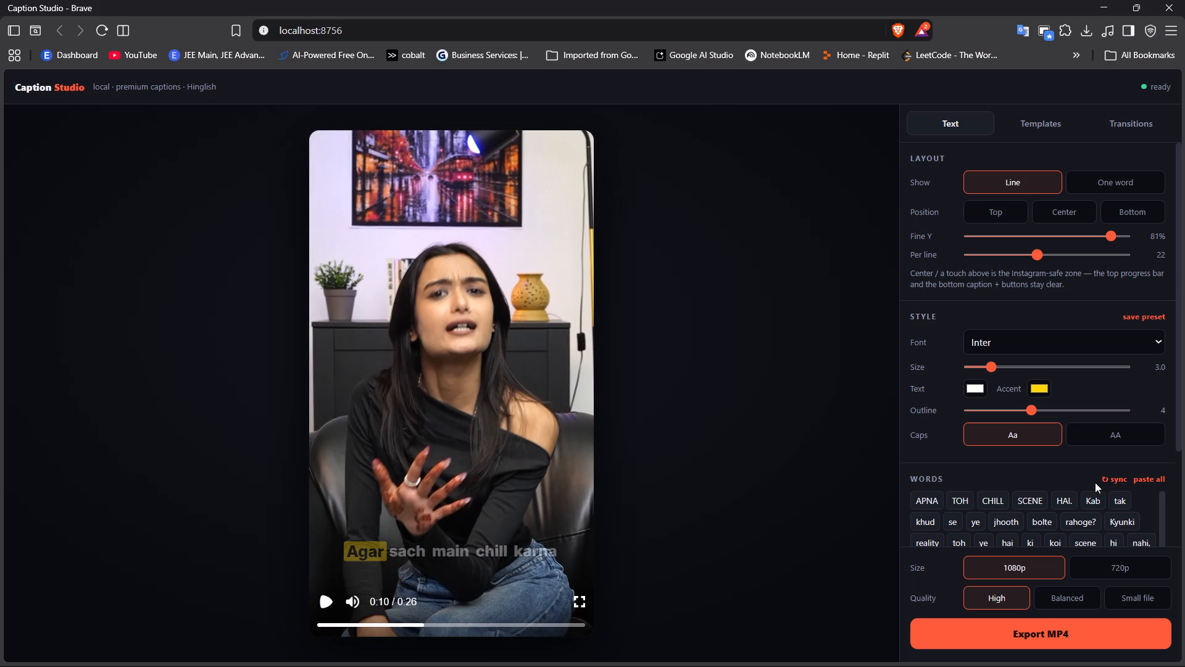
pyautogui.click(1141, 477)
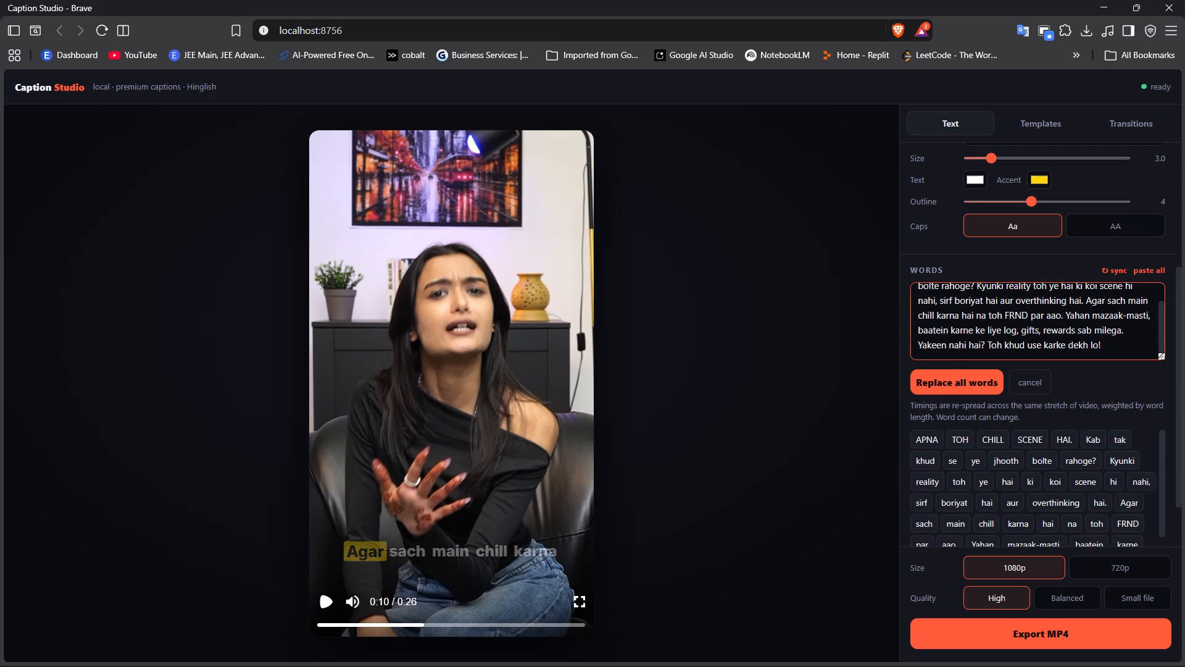
pyautogui.click(1066, 301)
pyautogui.press('BackSpace')
pyautogui.press('BackSpace')
pyautogui.press('BackSpace')
pyautogui.press('BackSpace')
pyautogui.press('BackSpace')
pyautogui.press('BackSpace')
pyautogui.press('BackSpace')
pyautogui.press('BackSpace')
pyautogui.press('BackSpace')
pyautogui.press('BackSpace')
pyautogui.press('BackSpace')
pyautogui.press('BackSpace')
pyautogui.press('BackSpace')
pyautogui.press('BackSpace')
pyautogui.press('BackSpace')
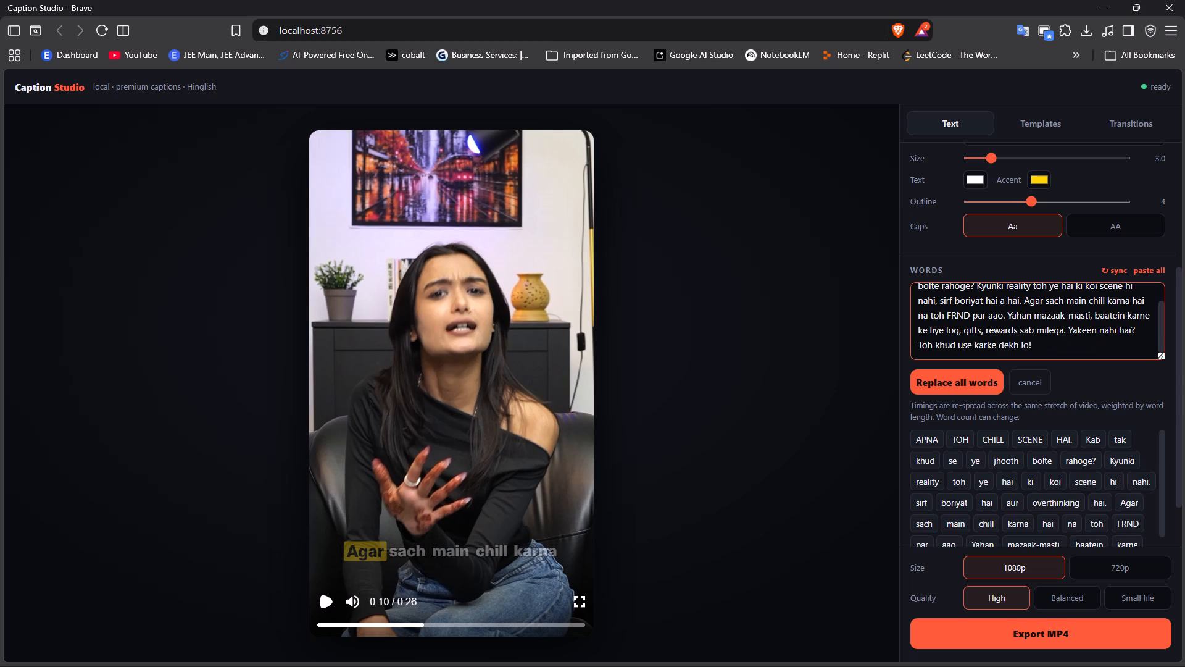
pyautogui.press('BackSpace')
pyautogui.press('Delete')
pyautogui.press('Delete')
pyautogui.press('Delete')
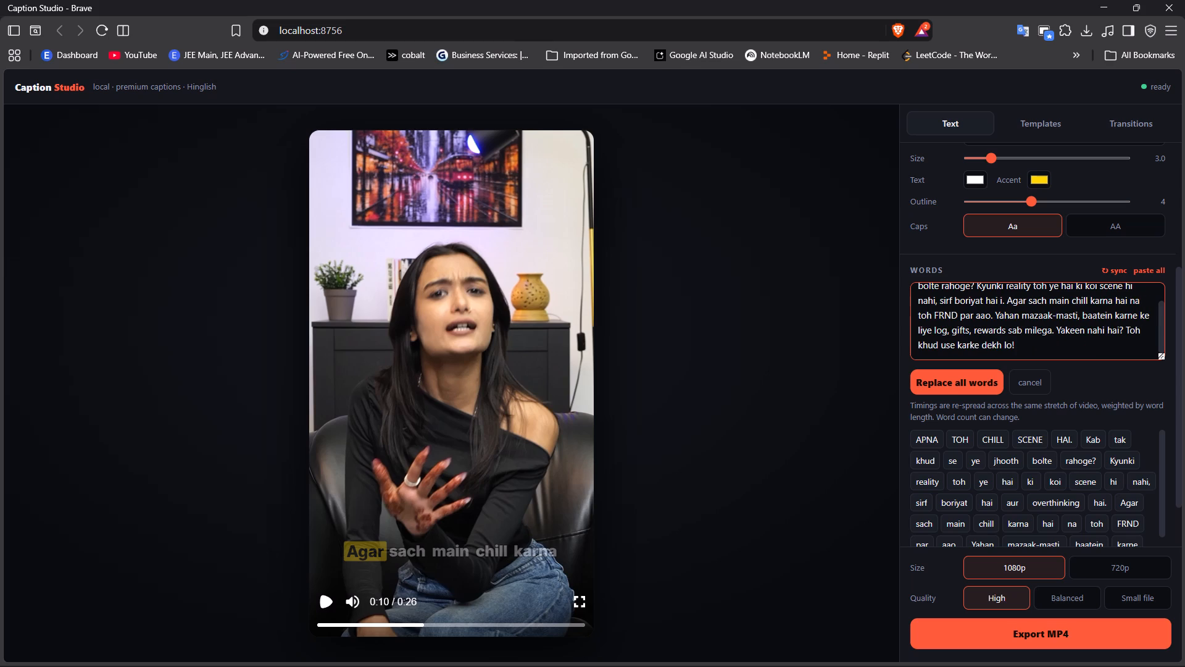
pyautogui.press('Delete')
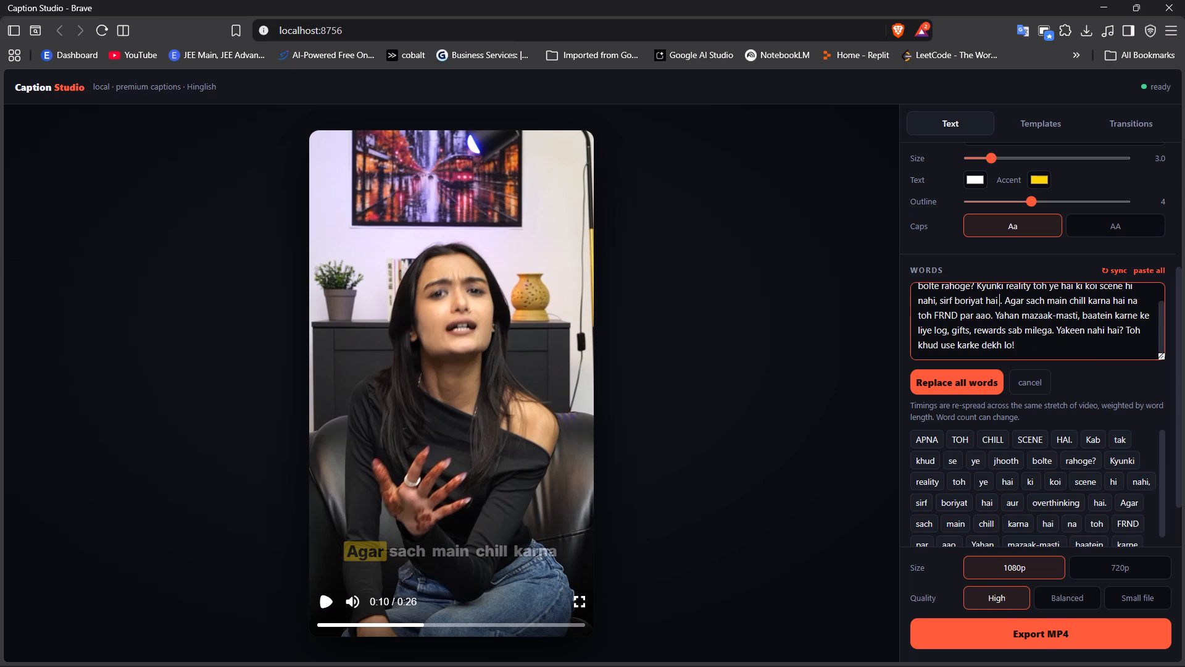
# Play the clip on to about 0:15, replaying from 0:11, and change "mazaak-masti" to "mazak masti" in the replacement script.
pyautogui.click(324, 599)
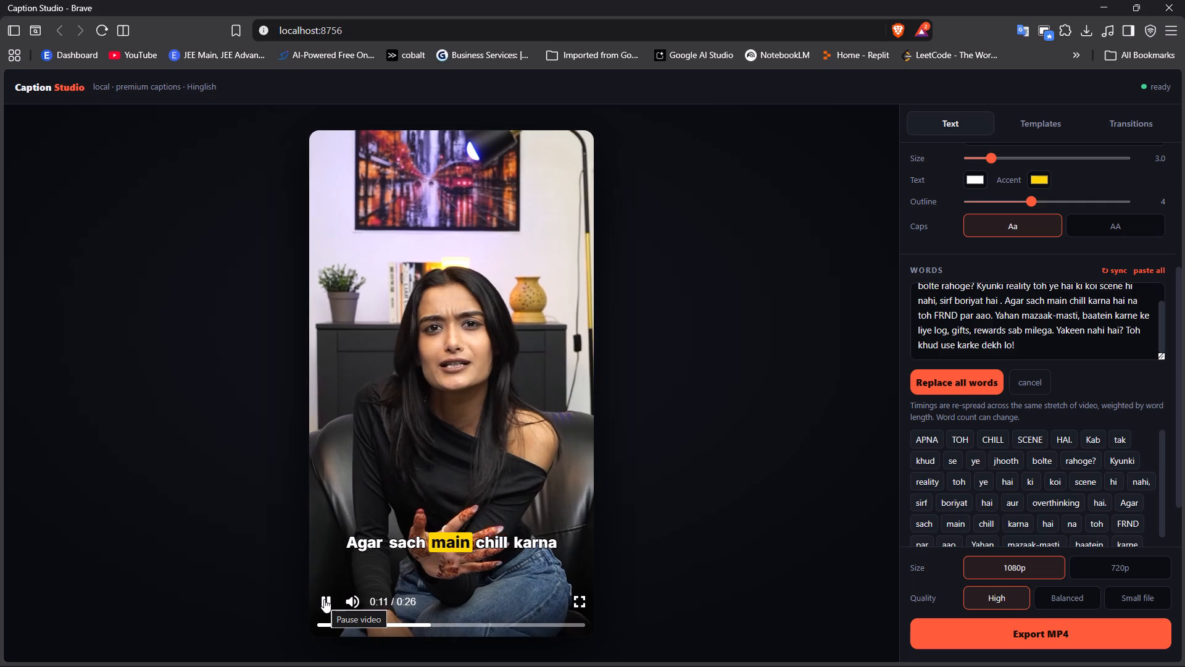
pyautogui.click(324, 599)
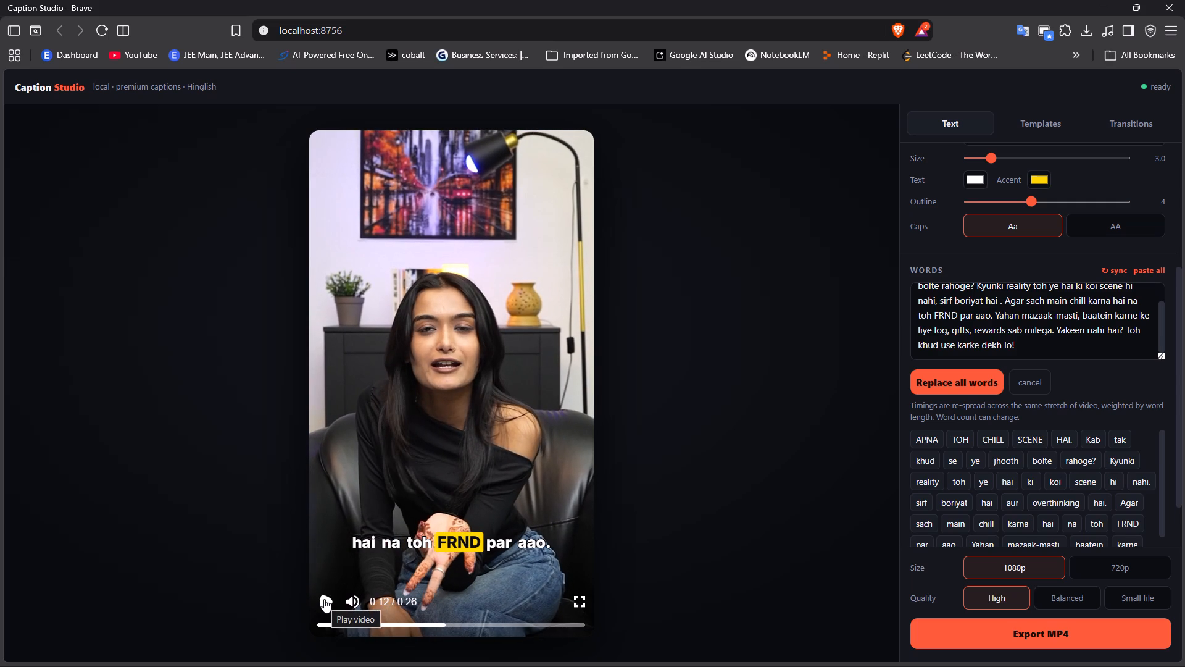
pyautogui.click(324, 599)
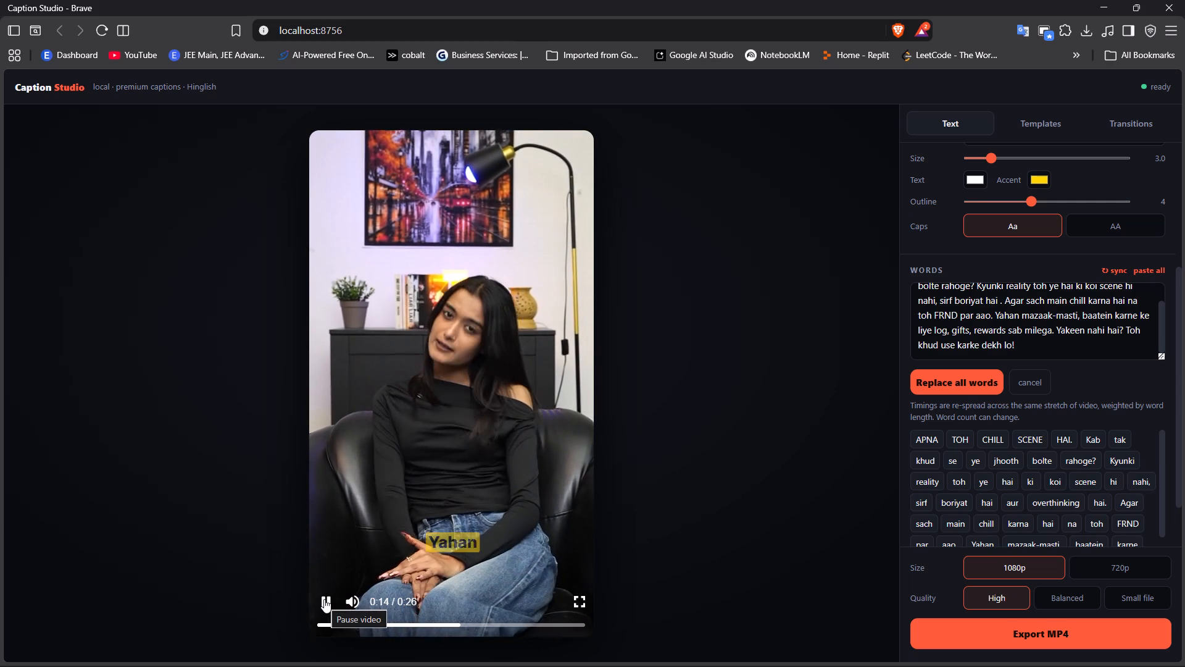
pyautogui.click(324, 599)
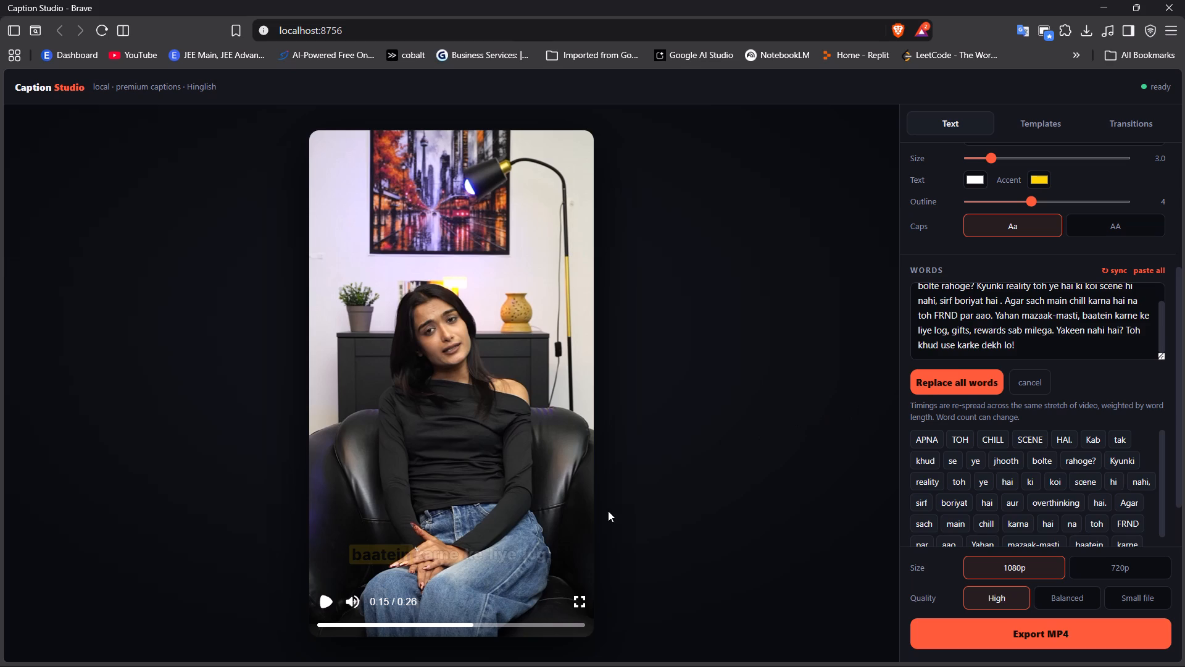
pyautogui.click(446, 624)
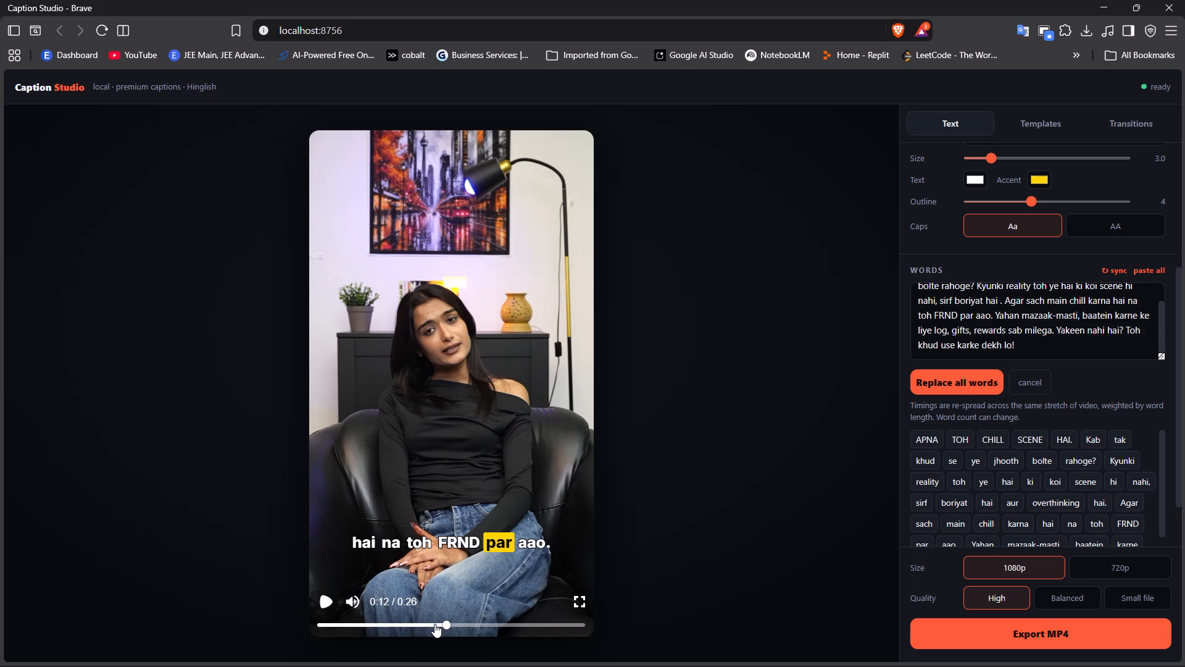
pyautogui.click(434, 626)
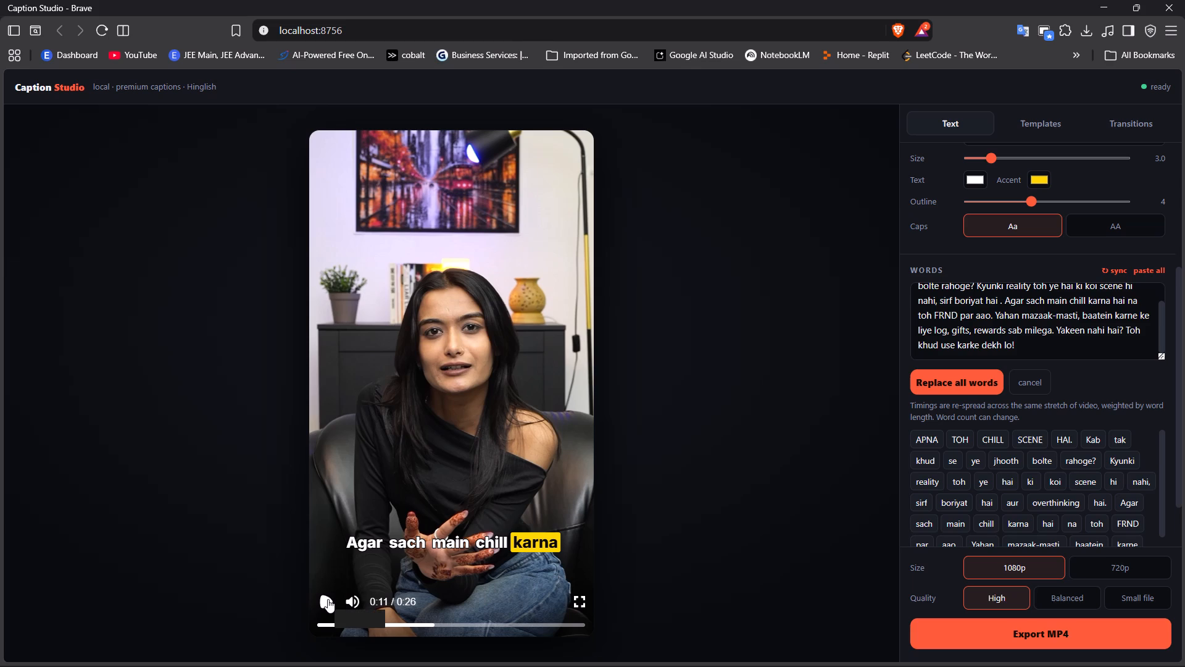
pyautogui.click(328, 599)
pyautogui.click(328, 599)
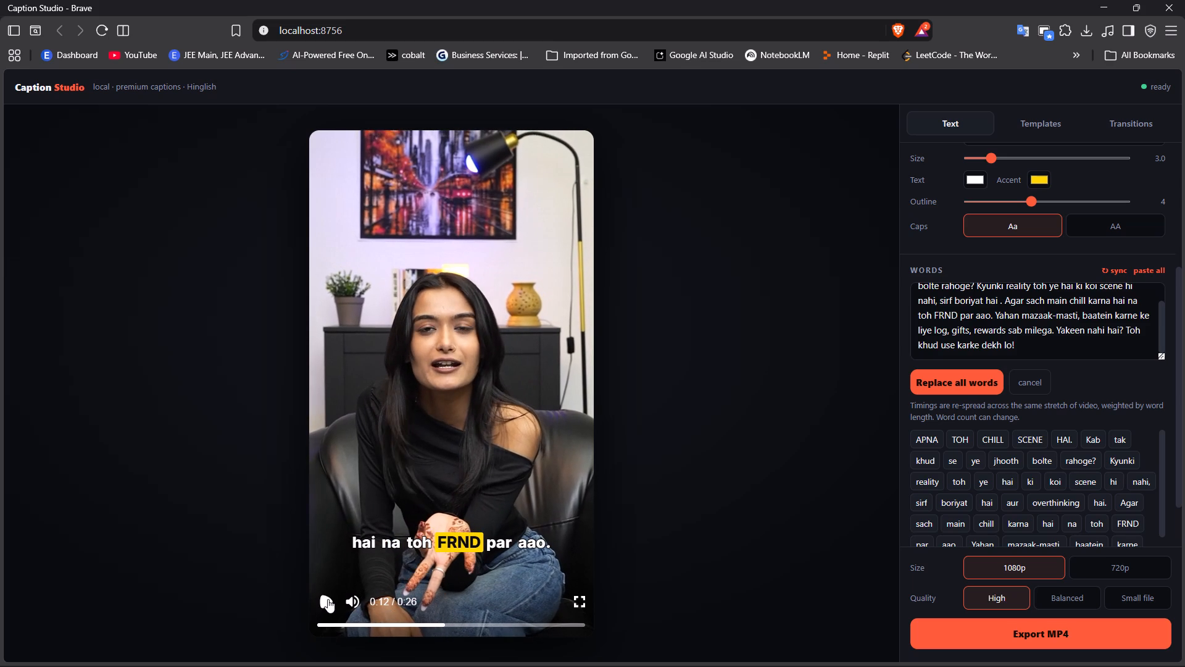
pyautogui.click(328, 599)
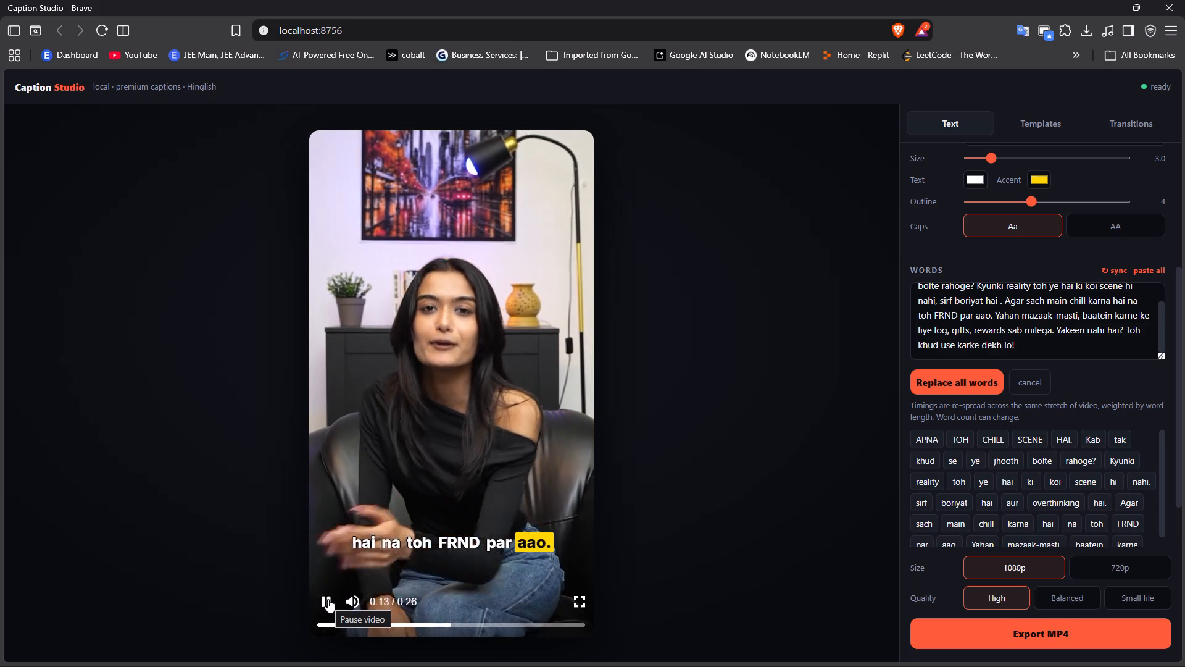
pyautogui.click(328, 599)
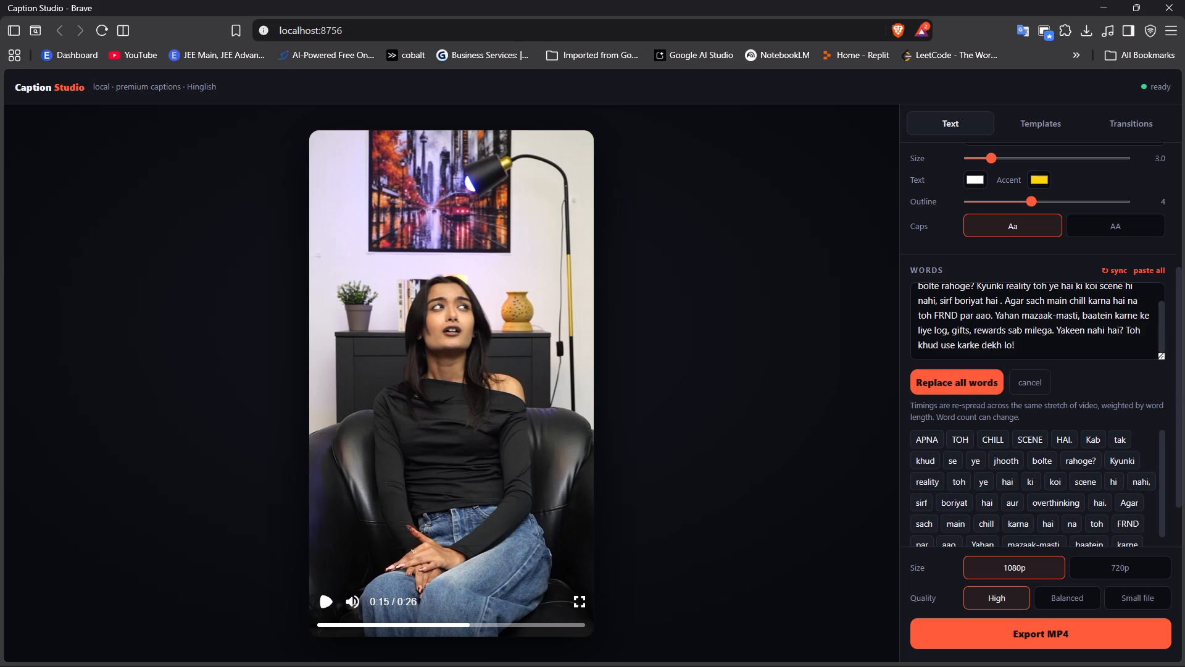
pyautogui.scroll(-1, 1032, 508)
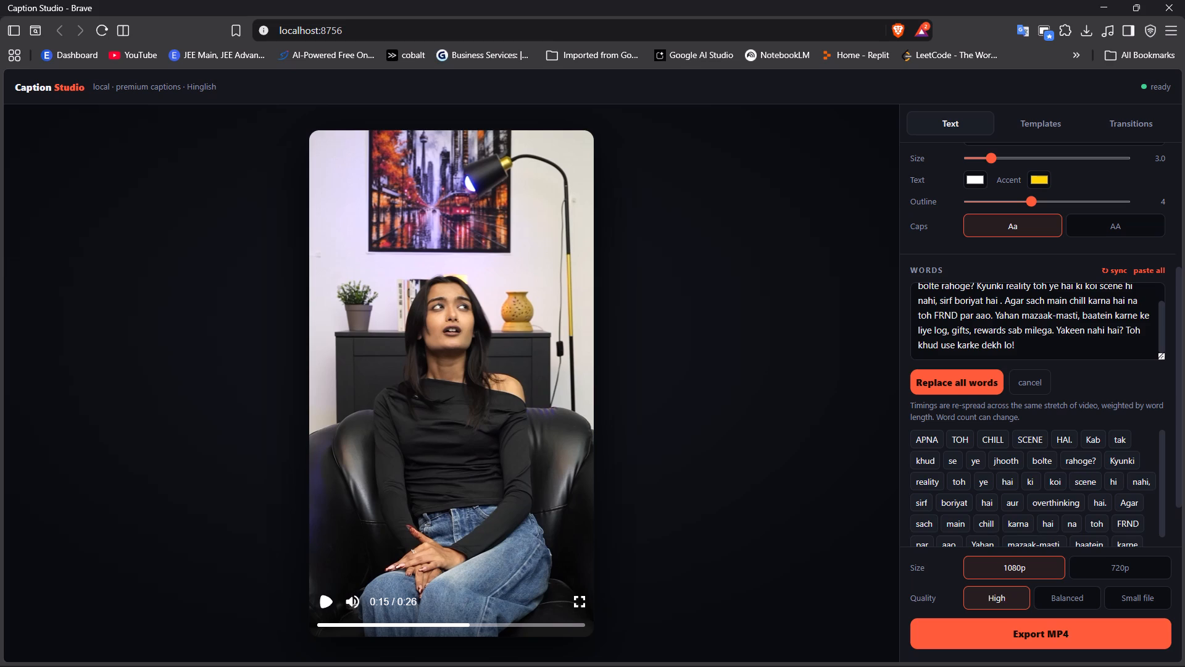
pyautogui.click(1037, 503)
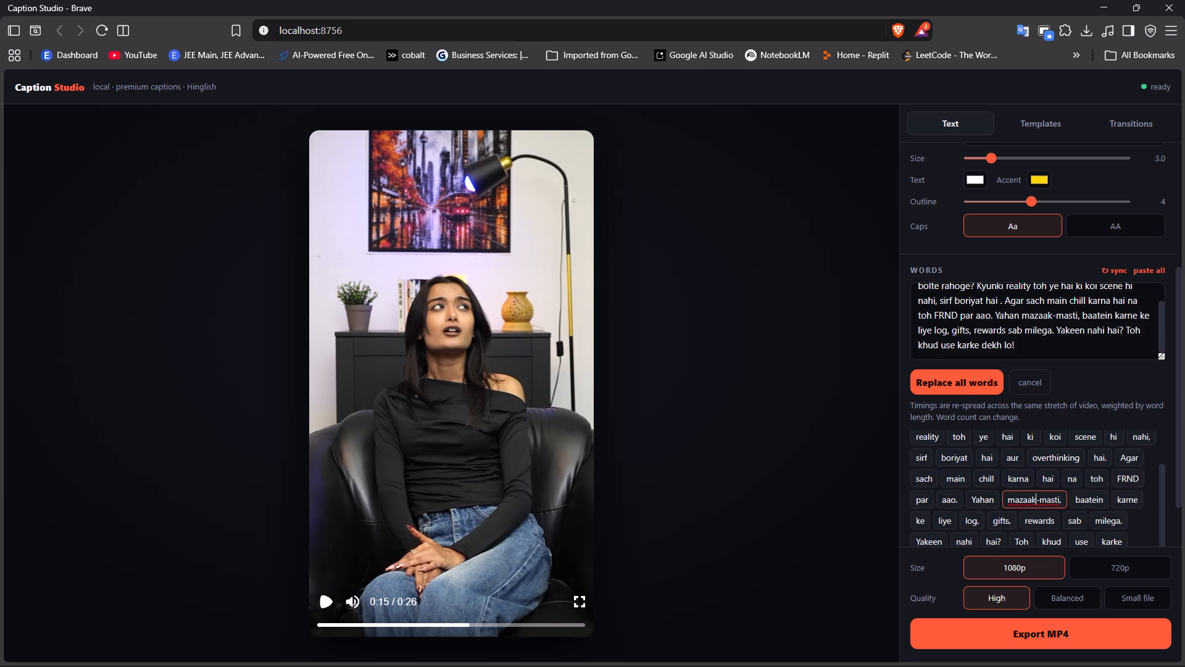
pyautogui.click(1057, 317)
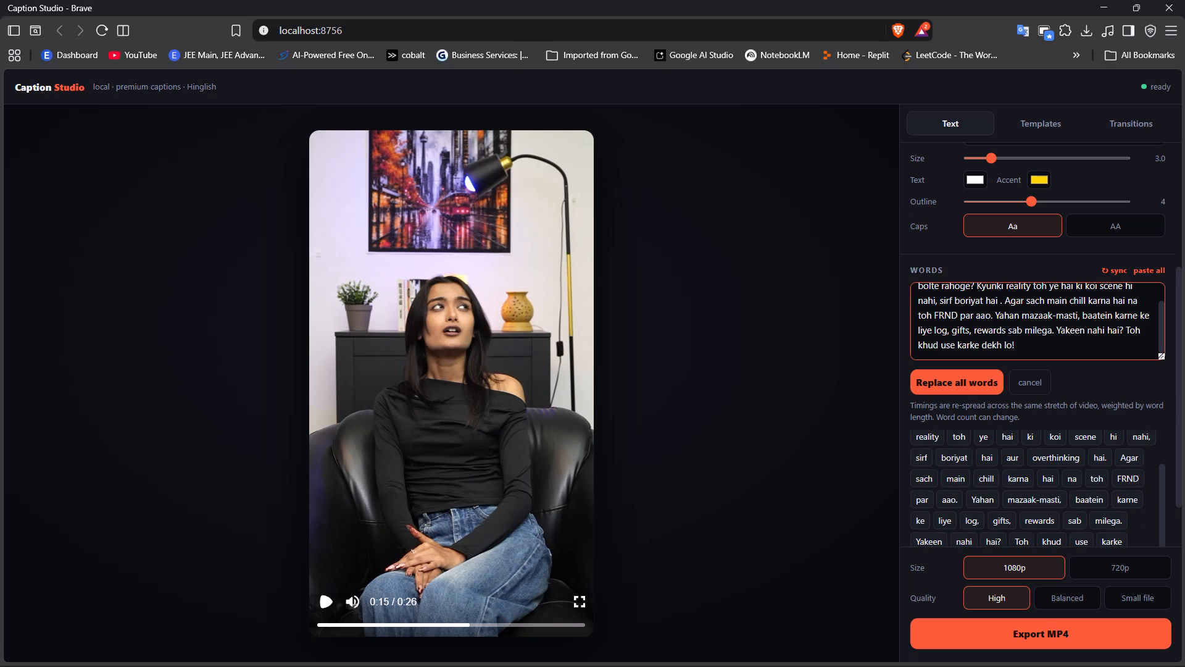
pyautogui.press('BackSpace')
pyautogui.press('space')
pyautogui.press('space')
pyautogui.press('BackSpace')
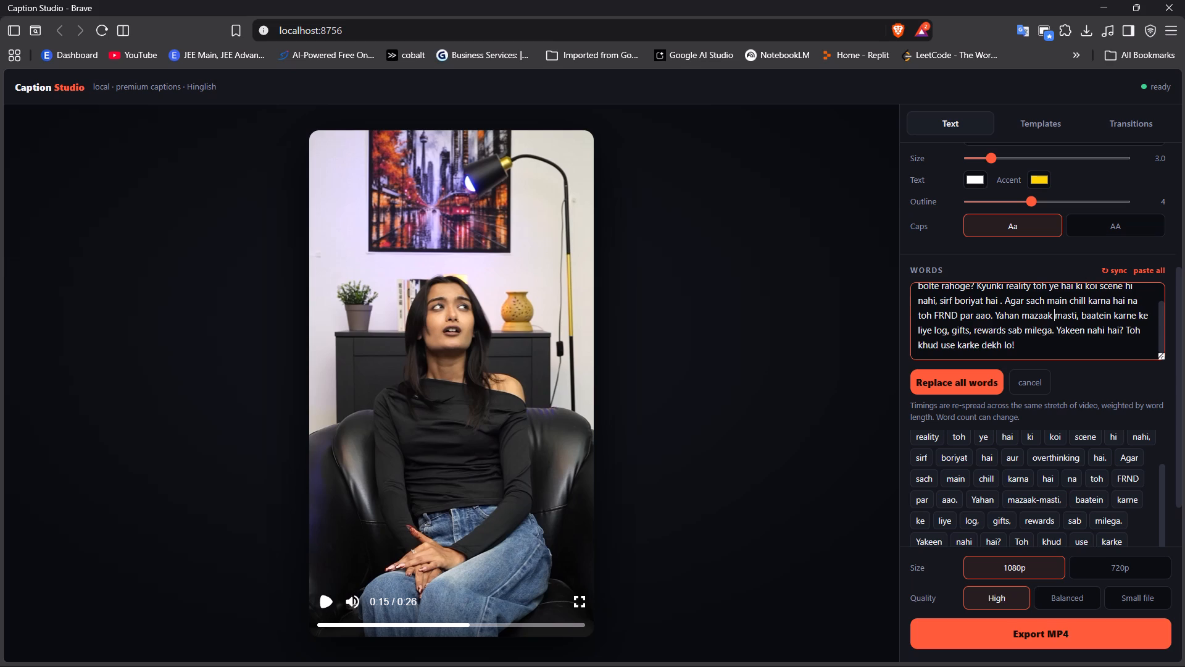
pyautogui.click(1042, 319)
pyautogui.press('BackSpace')
# Play clip 5 on to about 0:22, change the script's closing "khud use karke dekh lo!" to "aajao FRND app pr" and replace all caption words.
pyautogui.click(328, 598)
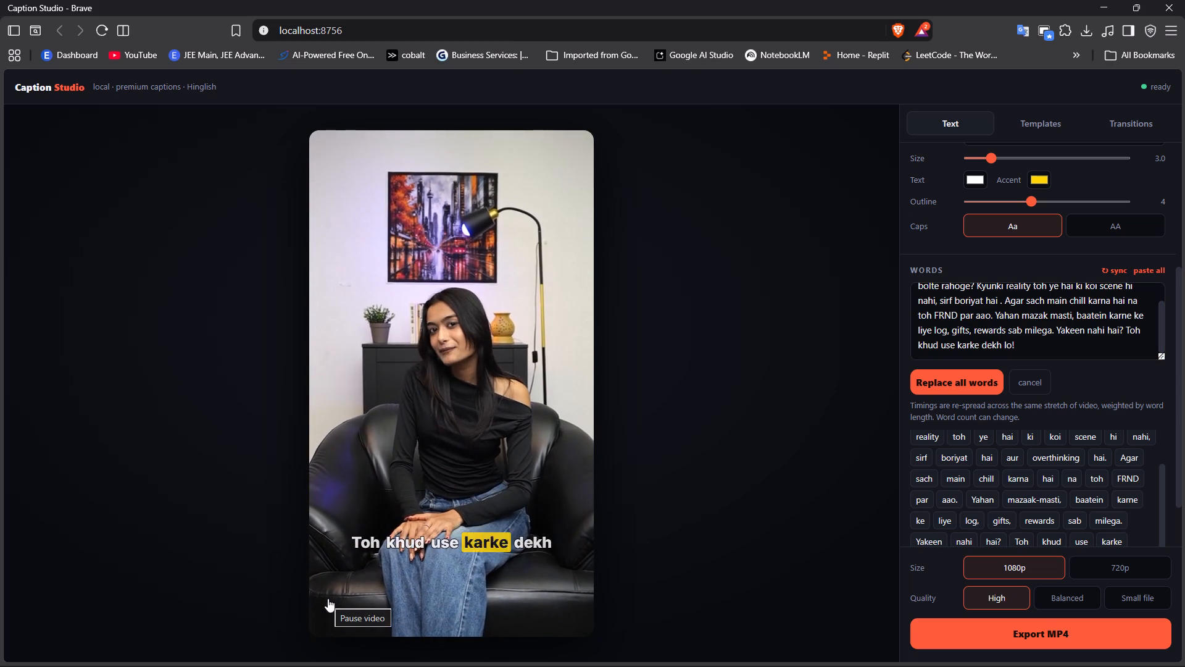
pyautogui.click(328, 598)
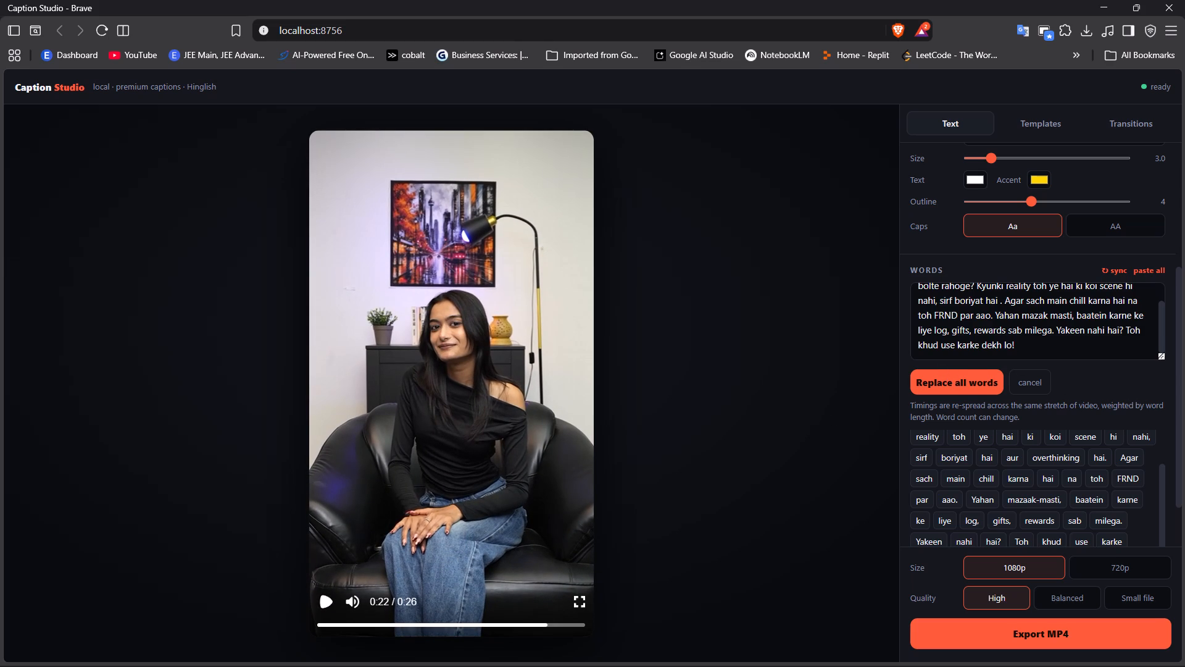
pyautogui.click(1019, 343)
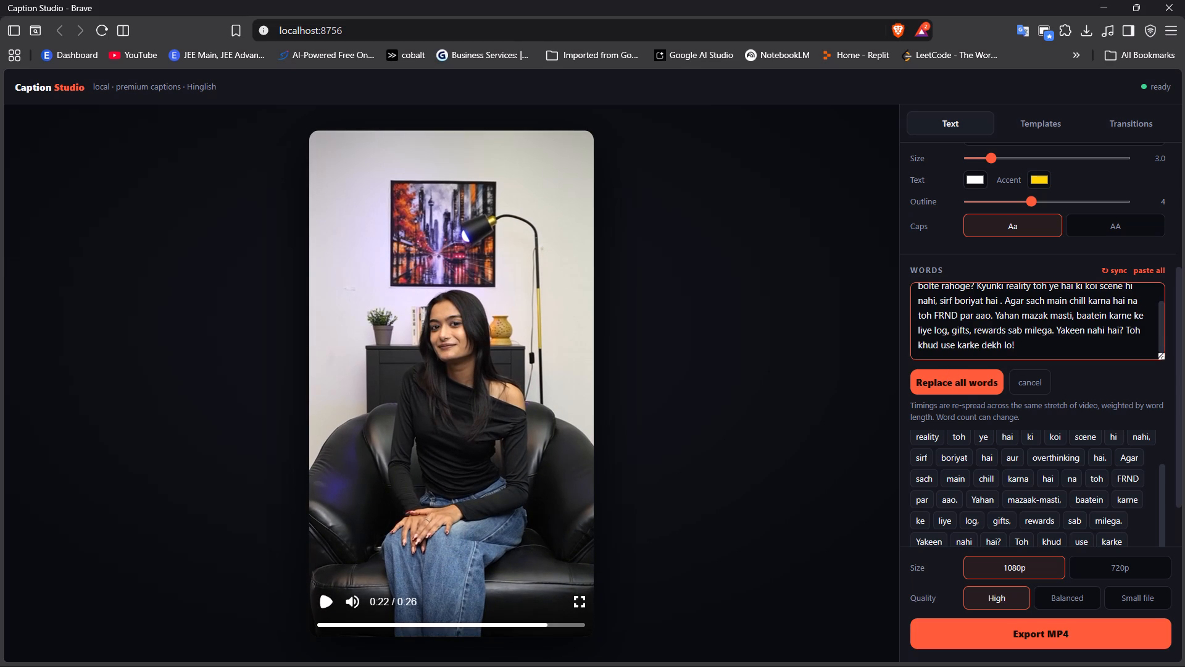
pyautogui.press('BackSpace')
pyautogui.press('BackSpace')
pyautogui.press('BackSpace')
pyautogui.press('BackSpace')
pyautogui.press('BackSpace')
pyautogui.press('BackSpace')
pyautogui.press('BackSpace')
pyautogui.press('BackSpace')
pyautogui.press('BackSpace')
pyautogui.press('BackSpace')
pyautogui.press('BackSpace')
pyautogui.press('BackSpace')
pyautogui.press('BackSpace')
pyautogui.press('BackSpace')
pyautogui.press('BackSpace')
pyautogui.press('BackSpace')
pyautogui.press('BackSpace')
pyautogui.press('BackSpace')
pyautogui.press('BackSpace')
pyautogui.press('BackSpace')
pyautogui.press('BackSpace')
pyautogui.press('BackSpace')
pyautogui.press('BackSpace')
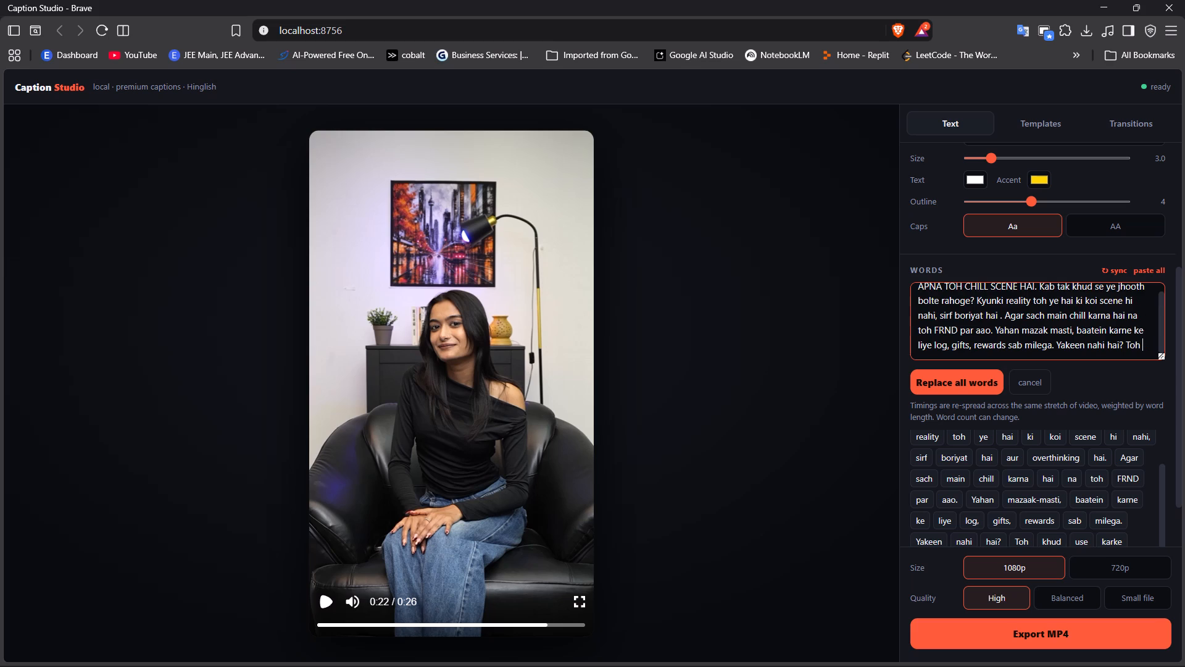
pyautogui.write('aaja')
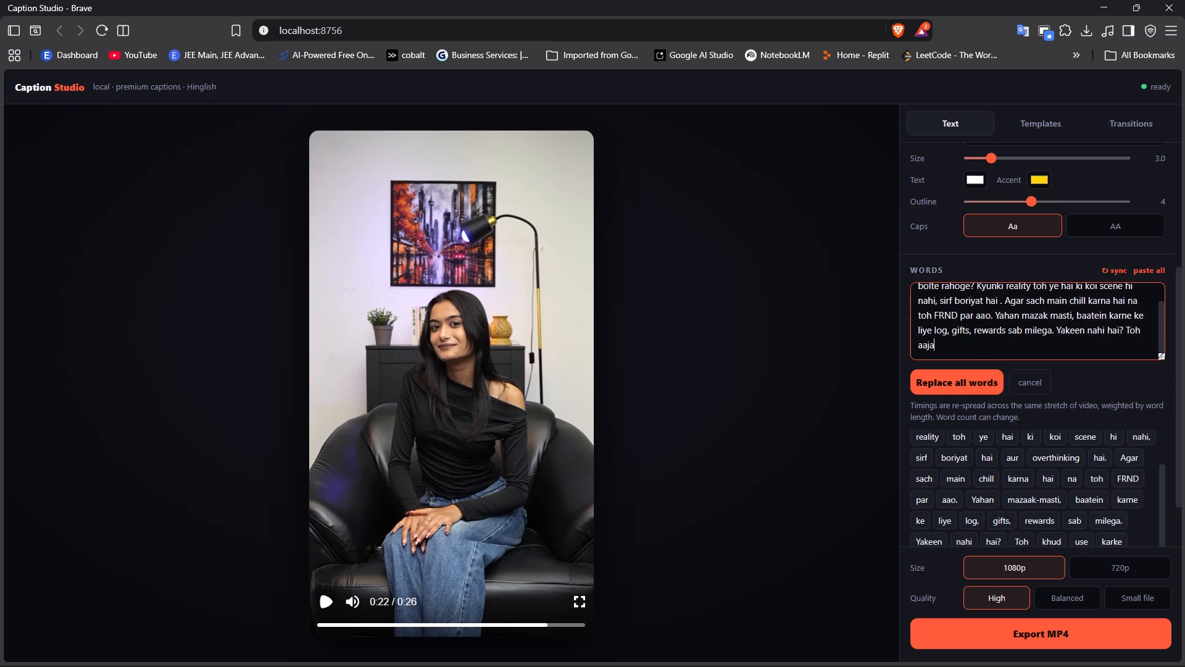
pyautogui.write('o')
pyautogui.press('space')
pyautogui.write('FRND app')
pyautogui.press('space')
pyautogui.press('BackSpace')
pyautogui.press('space')
pyautogui.write('pr')
pyautogui.click(962, 382)
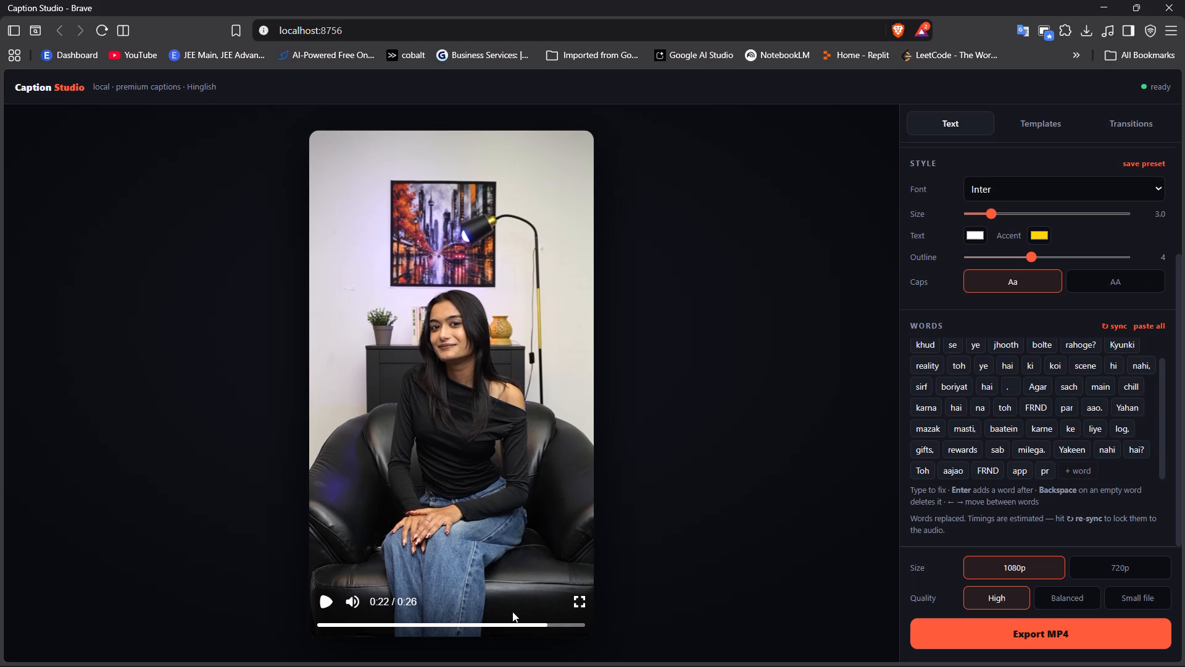
# Check the replaced captions by playing from about 0:09 to the download end screen, and export the clip as MP4.
pyautogui.click(412, 623)
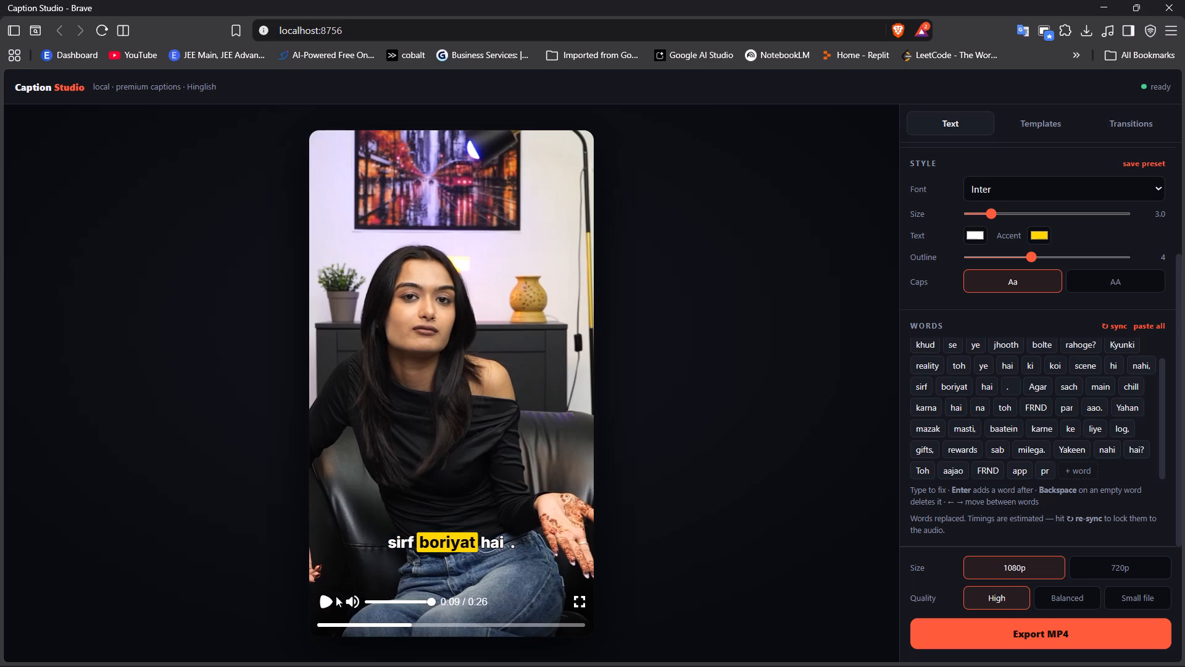
pyautogui.click(328, 596)
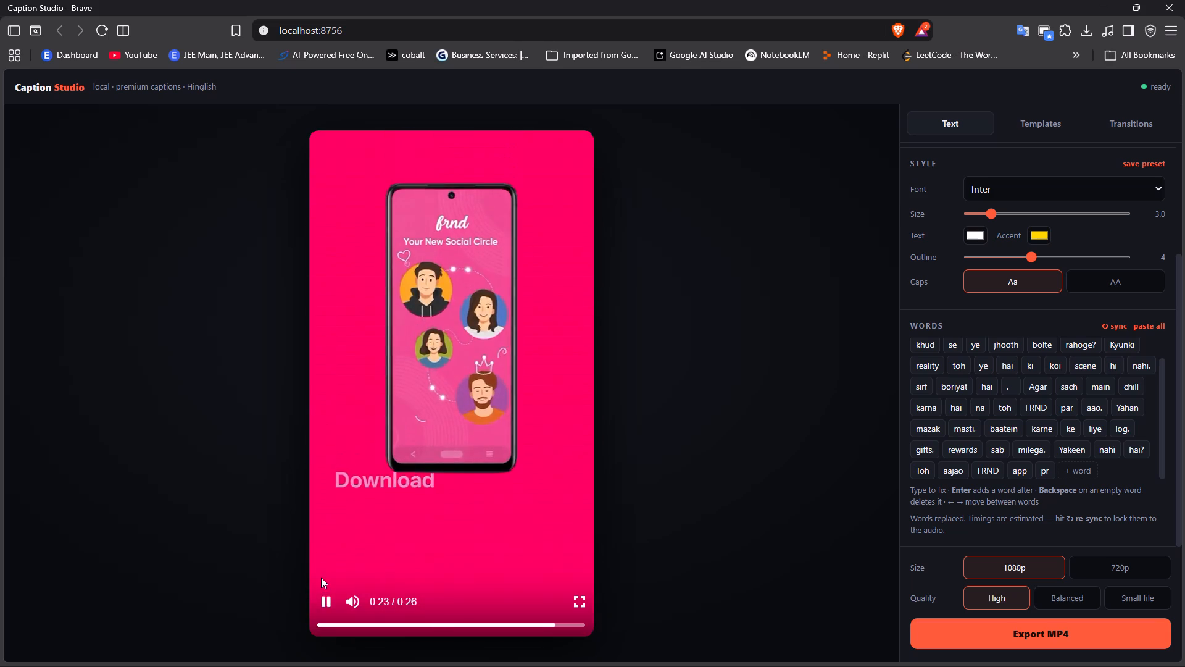
pyautogui.click(331, 602)
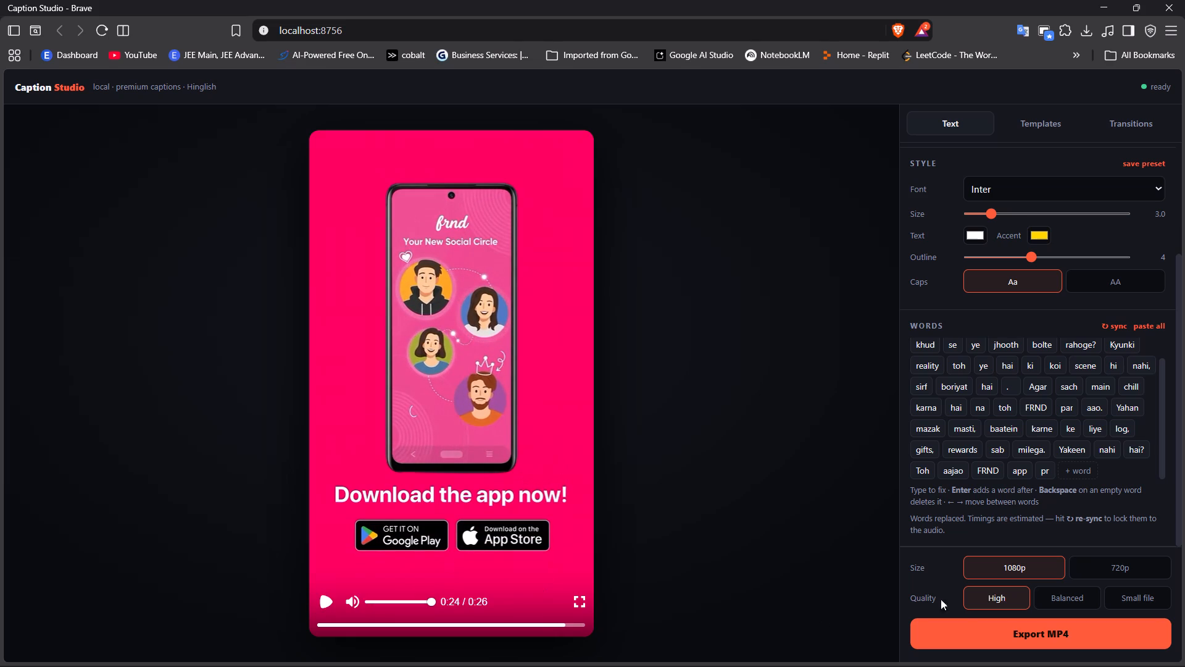
pyautogui.click(972, 631)
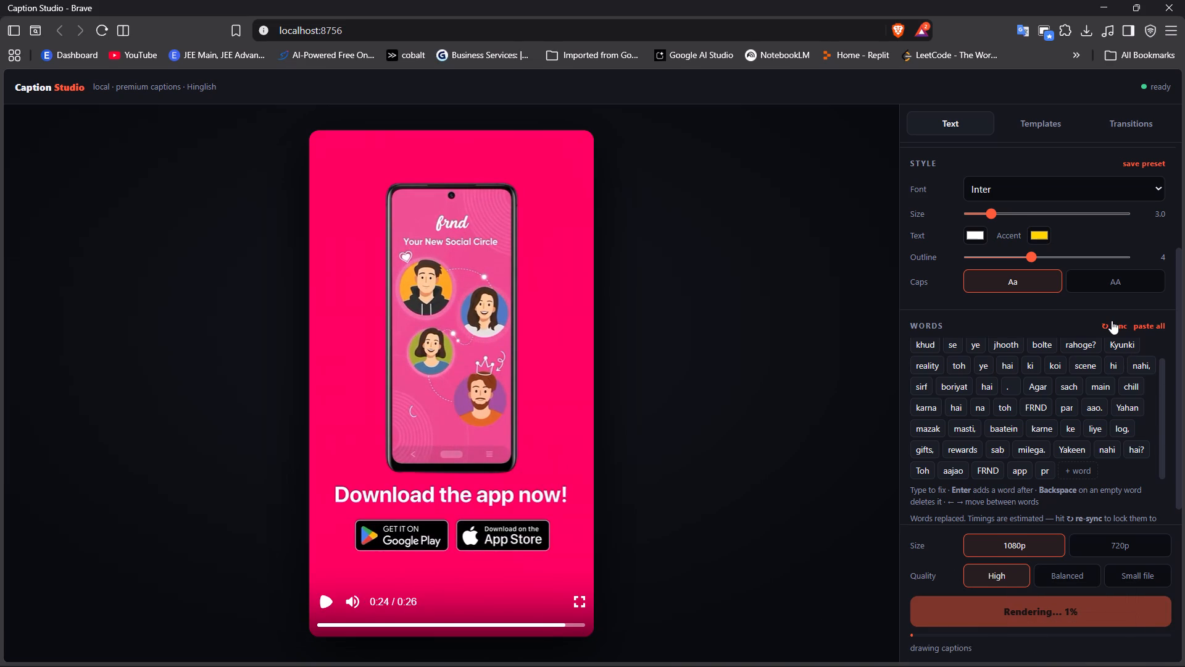
# Reopen clip 5's full caption text, copy the whole corrected script and close it without replacing the words.
pyautogui.click(1140, 320)
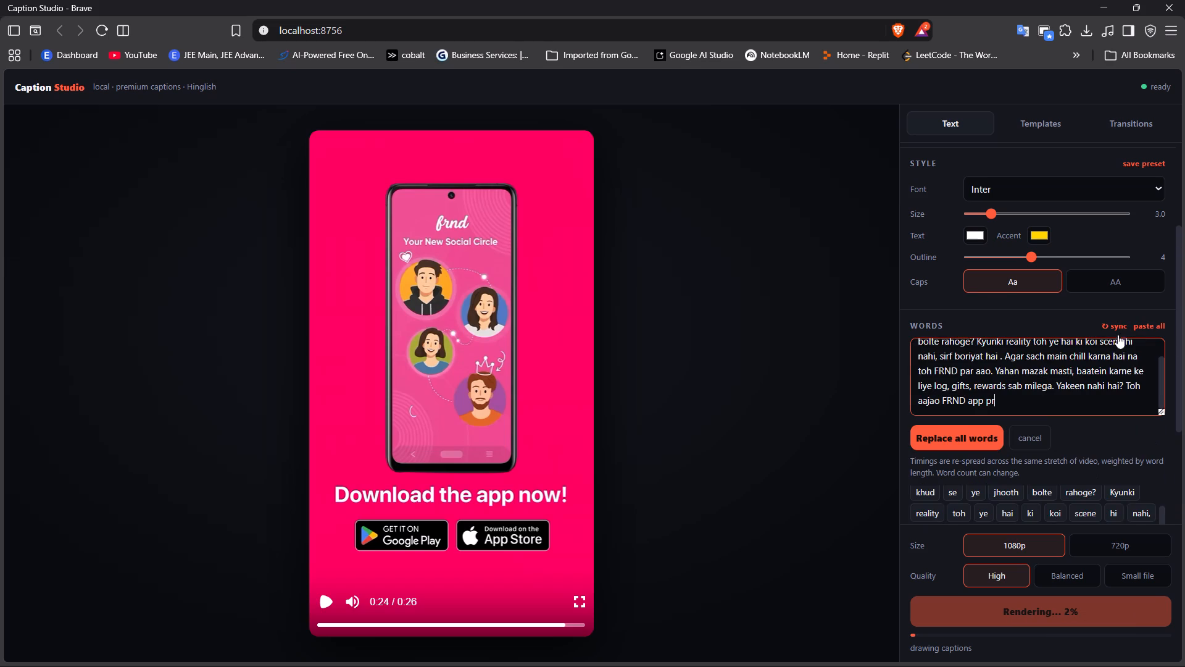
pyautogui.click(1066, 369)
pyautogui.hotkey('ctrl', 'a')
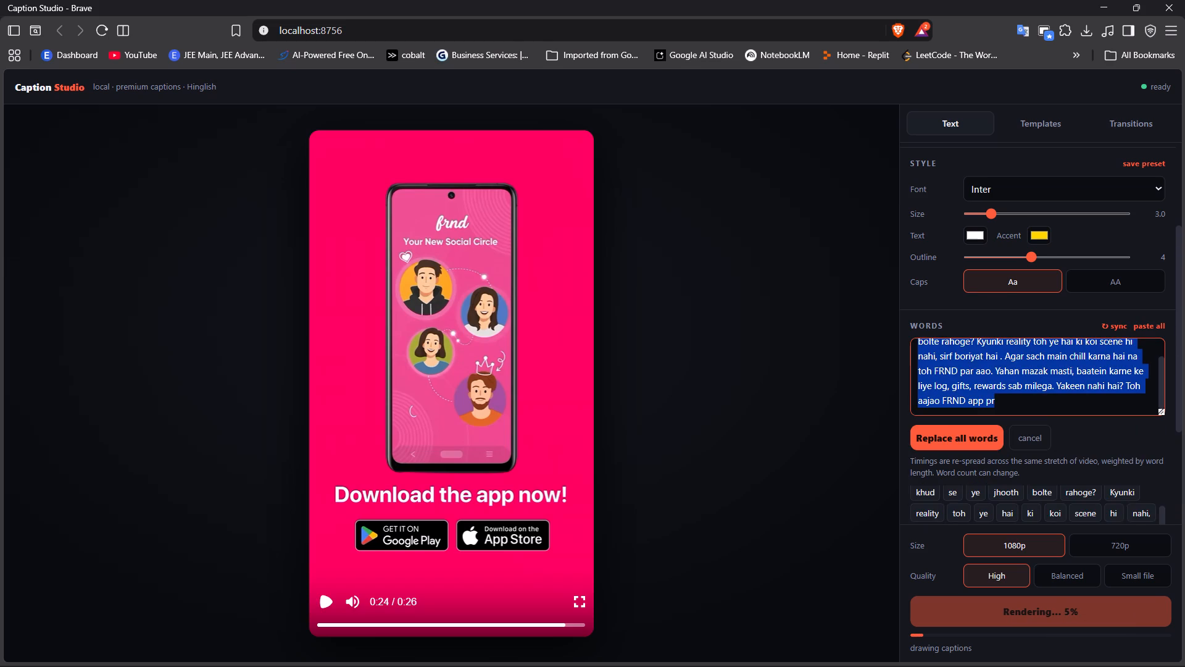
pyautogui.hotkey('ctrl', 'c')
pyautogui.hotkey('ctrl', 'c')
pyautogui.hotkey('ctrl', 'c')
pyautogui.hotkey('ctrl', 'c')
pyautogui.hotkey('ctrl', 'c')
pyautogui.hotkey('ctrl', 'c')
pyautogui.hotkey('ctrl', 'c')
pyautogui.click(1031, 438)
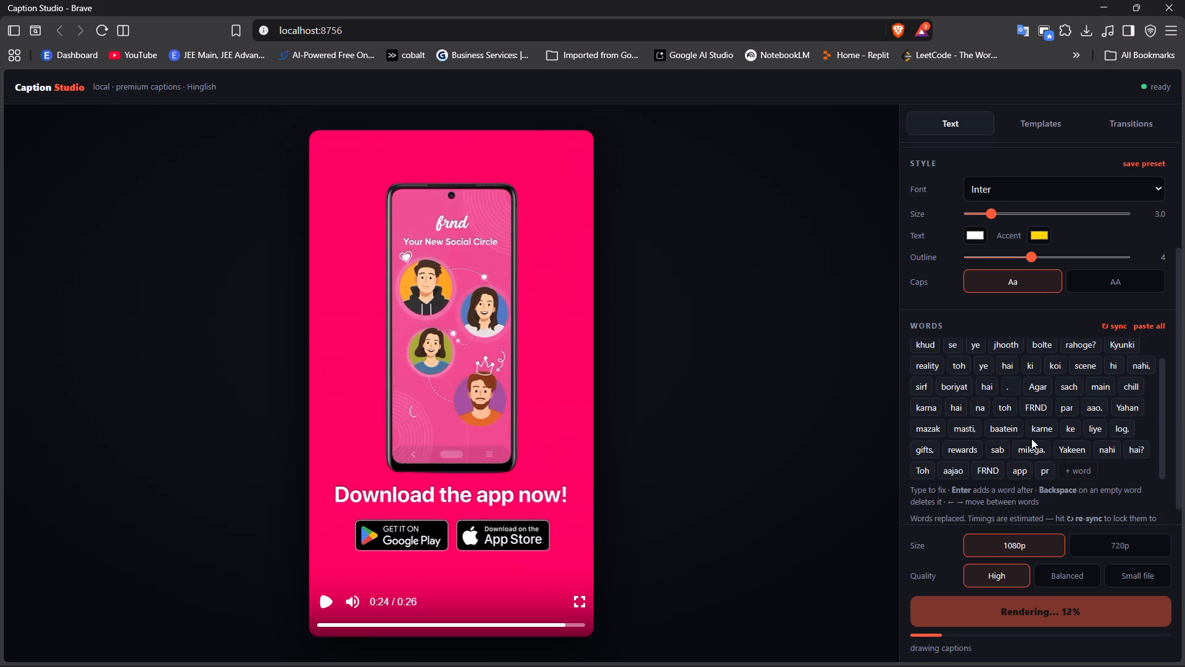
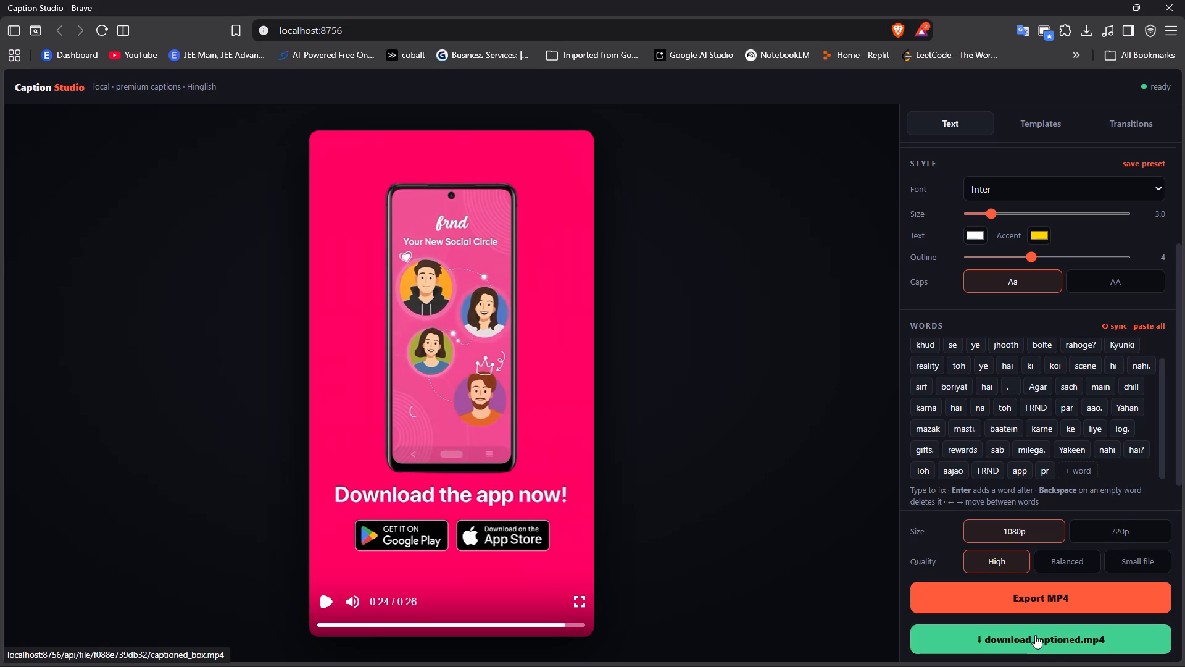
# Download the captioned vertical clip and save it as 5 in the Desktop folder pr 17.
pyautogui.click(1054, 636)
pyautogui.press('5')
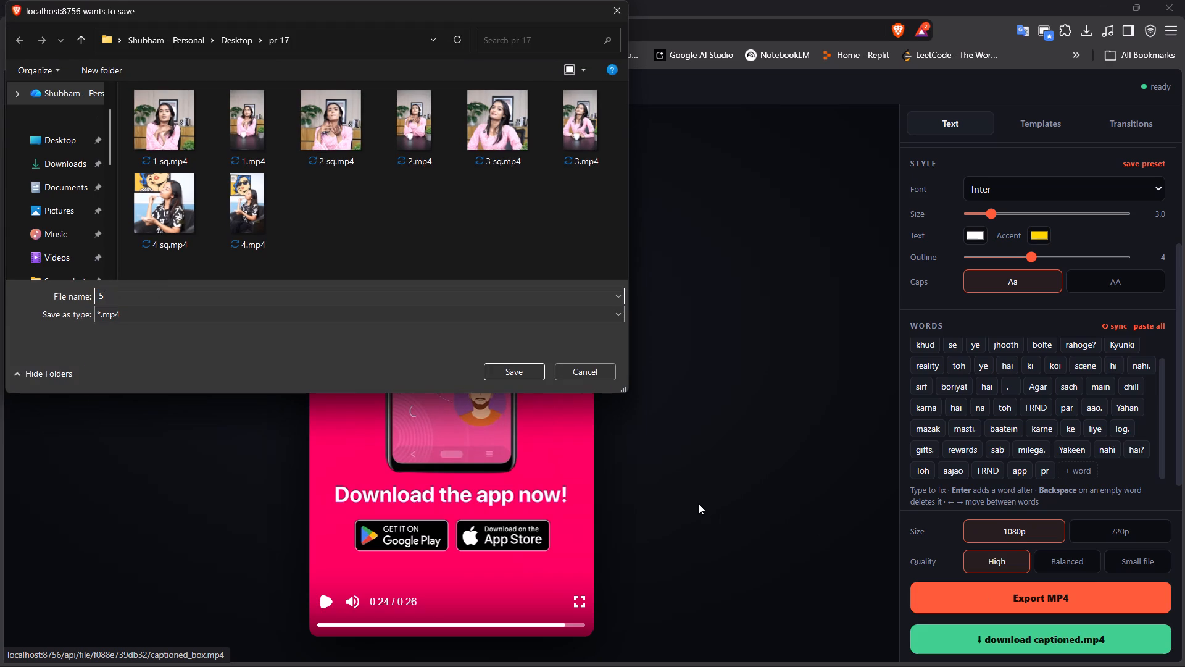
pyautogui.click(517, 369)
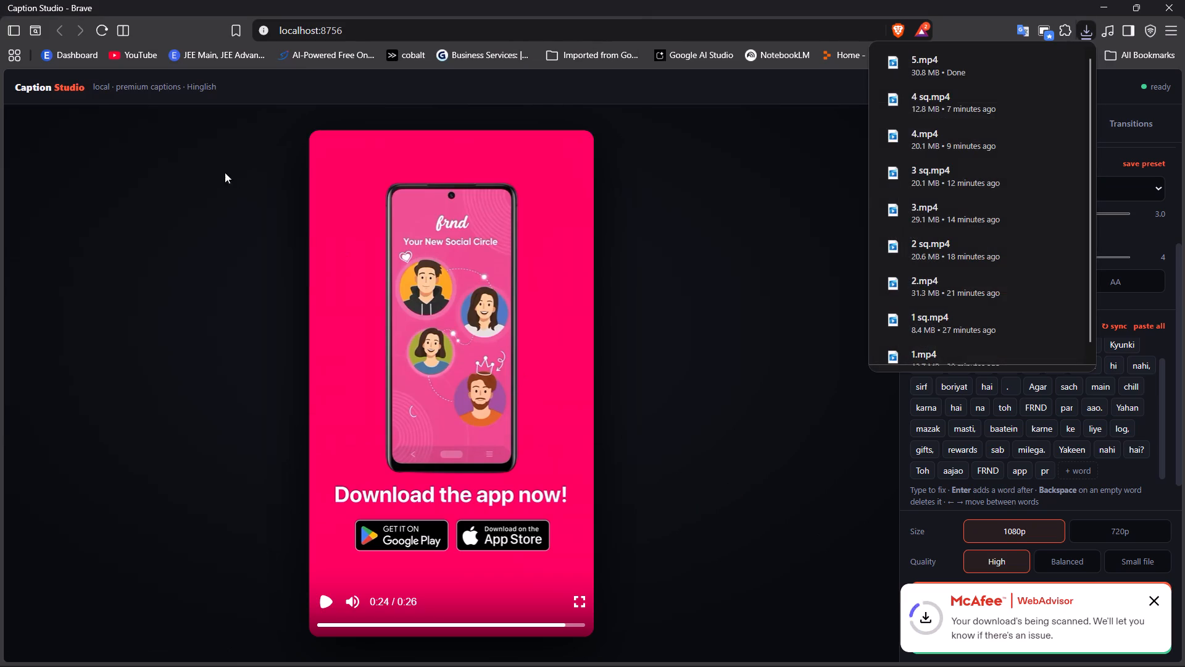
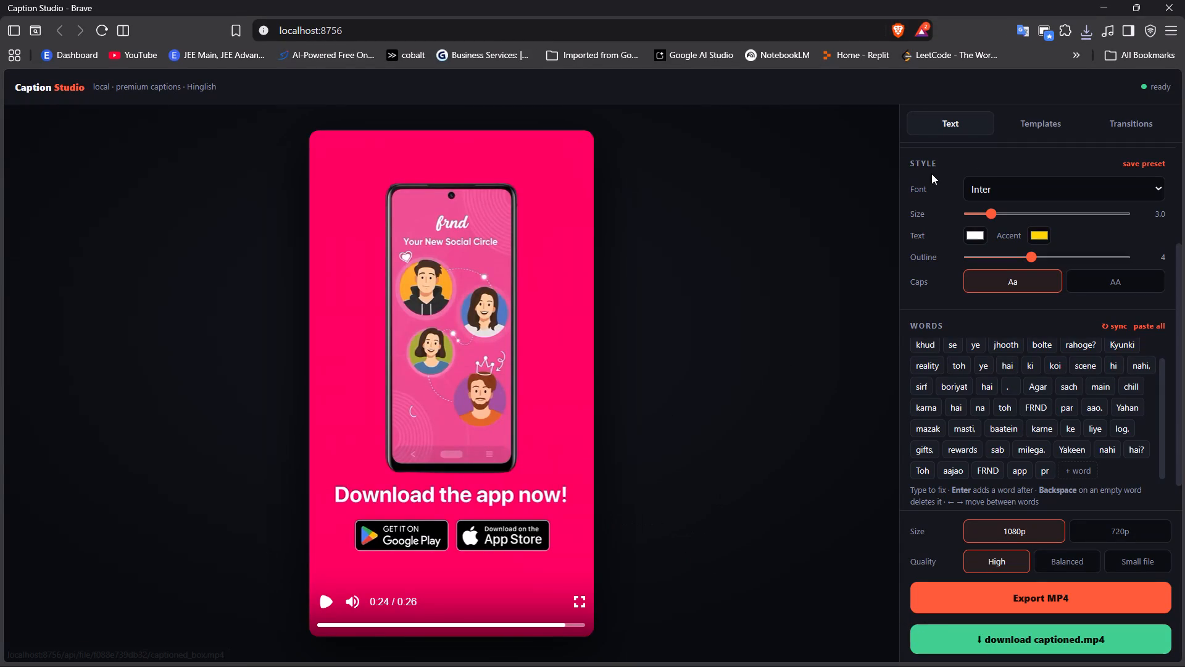
# Check the recent download history for the exported clip 5.mp4.
pyautogui.click(1090, 29)
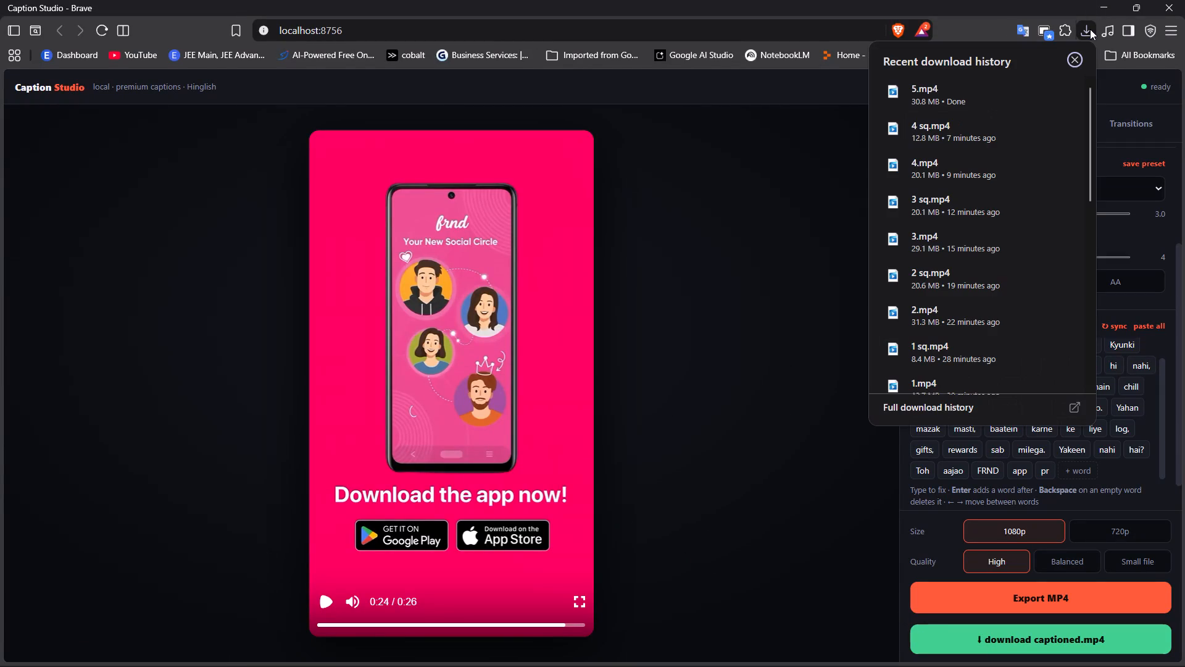
pyautogui.click(1075, 59)
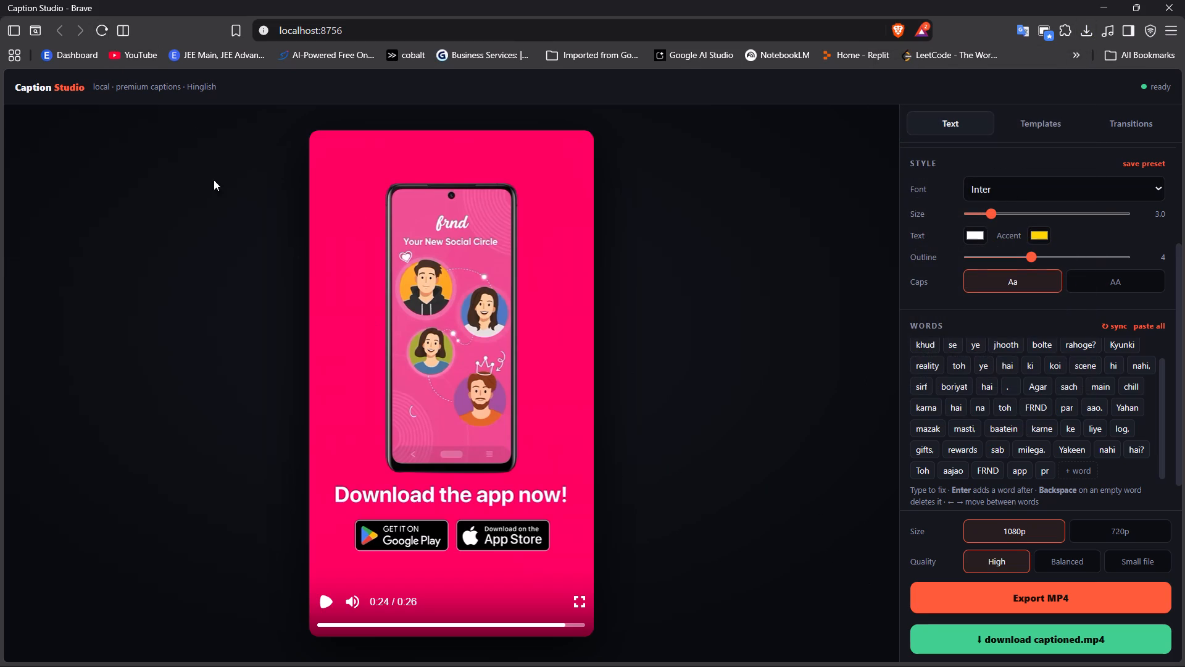
# Copy the vertical clip's full caption script from the words section, leaving its words unreplaced.
pyautogui.click(1141, 323)
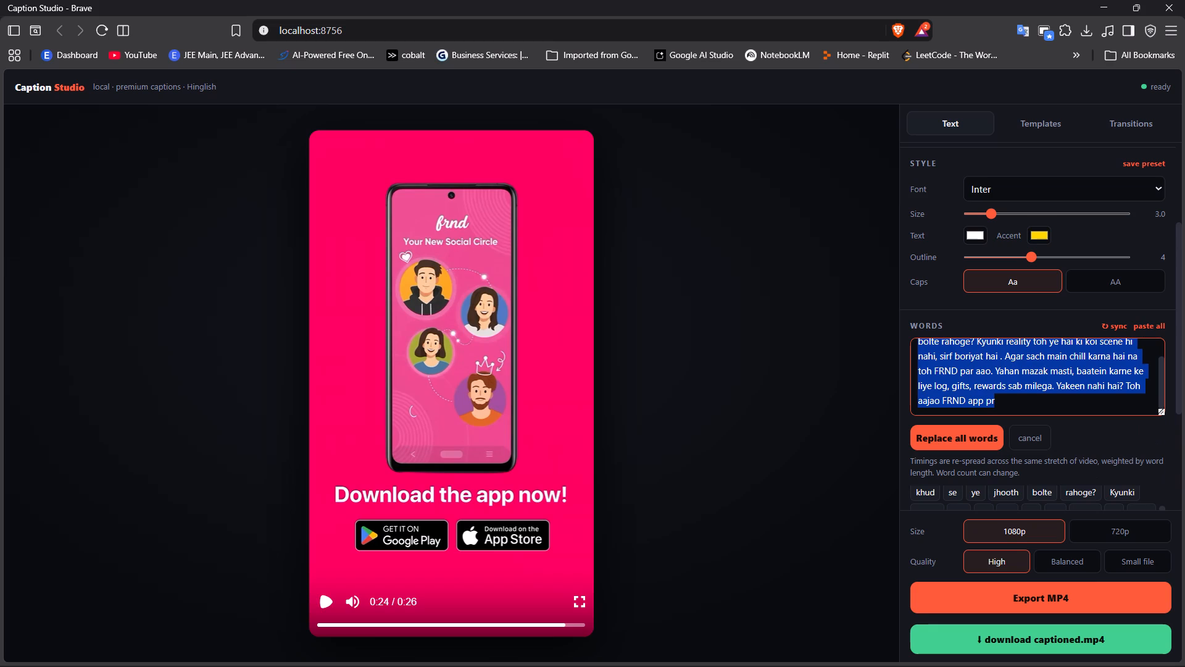
pyautogui.hotkey('ctrl', 'c')
pyautogui.hotkey('ctrl', 'c')
pyautogui.hotkey('ctrl', 'c')
pyautogui.hotkey('ctrl', 'c')
pyautogui.hotkey('ctrl', 'c')
pyautogui.click(1031, 435)
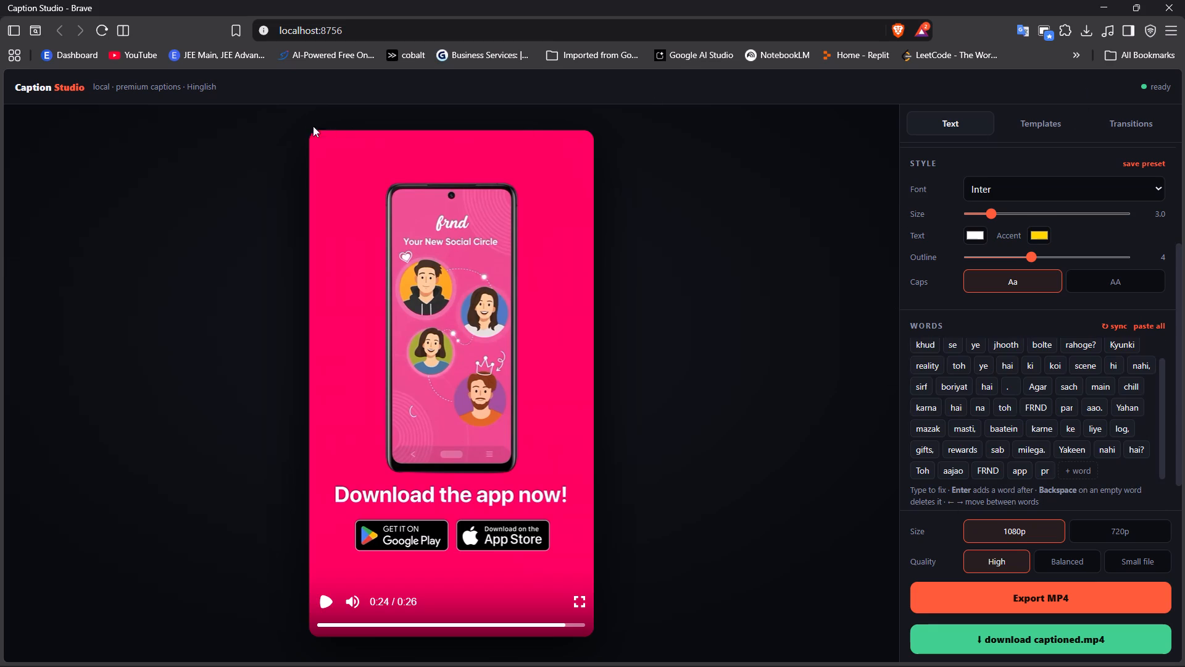
# Start a fresh project with 5 sq.mp4 from the exp folder, paste the copied text as its spoken script, and transcribe it.
pyautogui.click(99, 35)
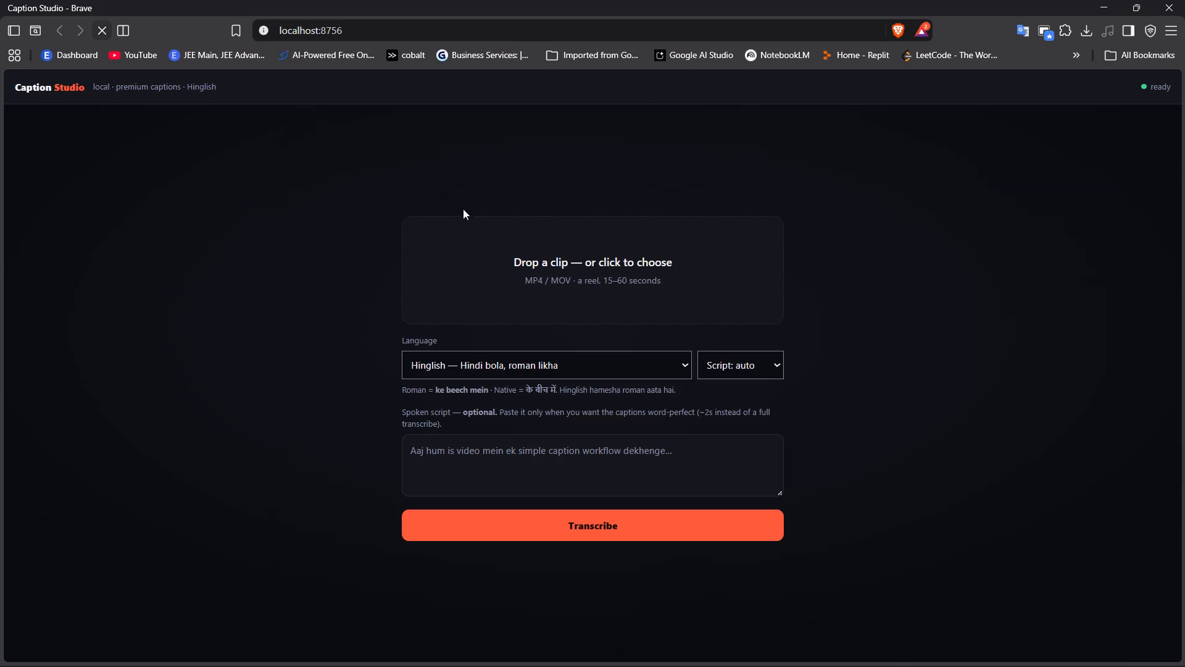
pyautogui.click(567, 255)
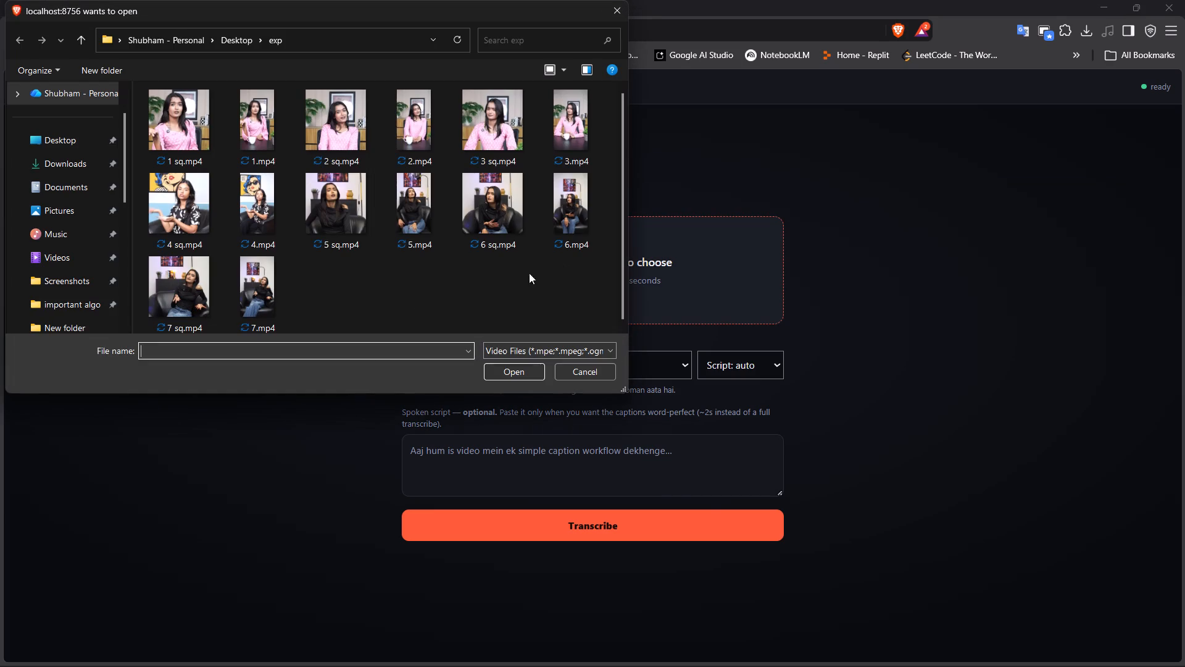
pyautogui.click(328, 220)
pyautogui.click(536, 372)
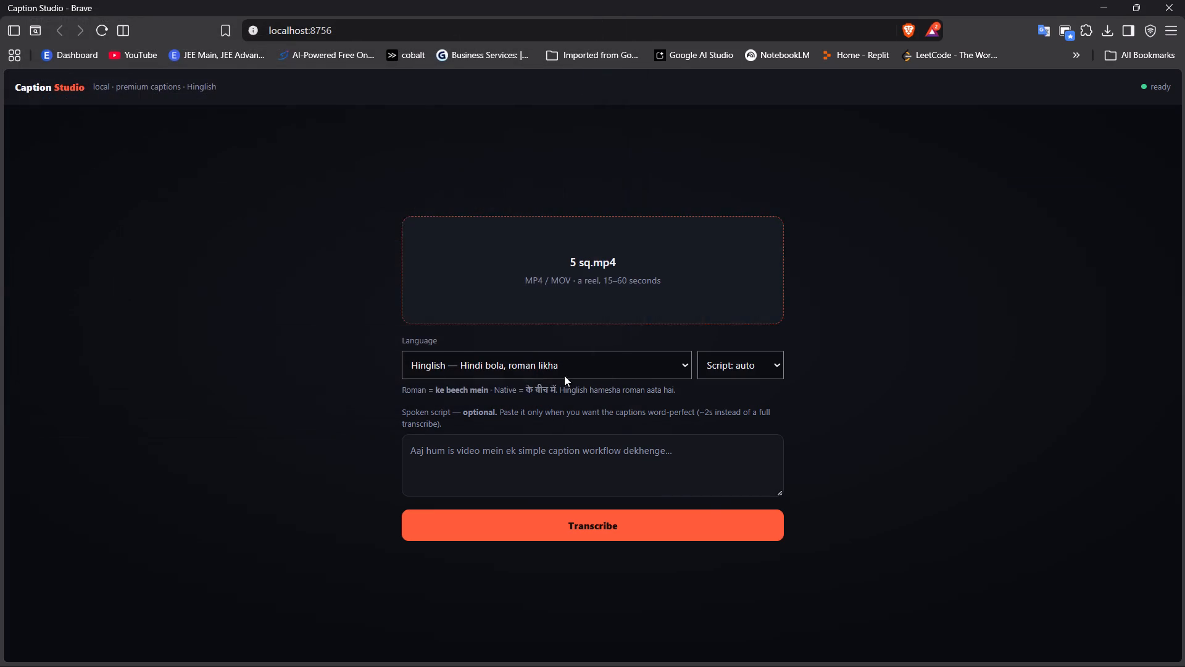
pyautogui.click(583, 447)
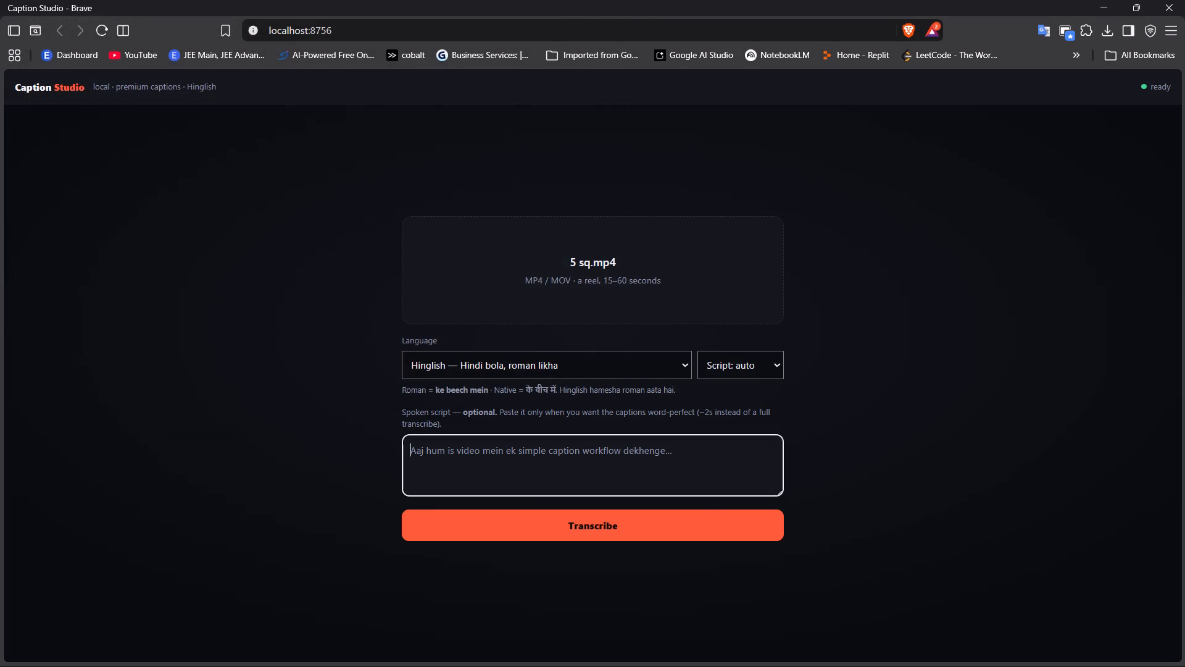
pyautogui.hotkey('ctrl', 'v')
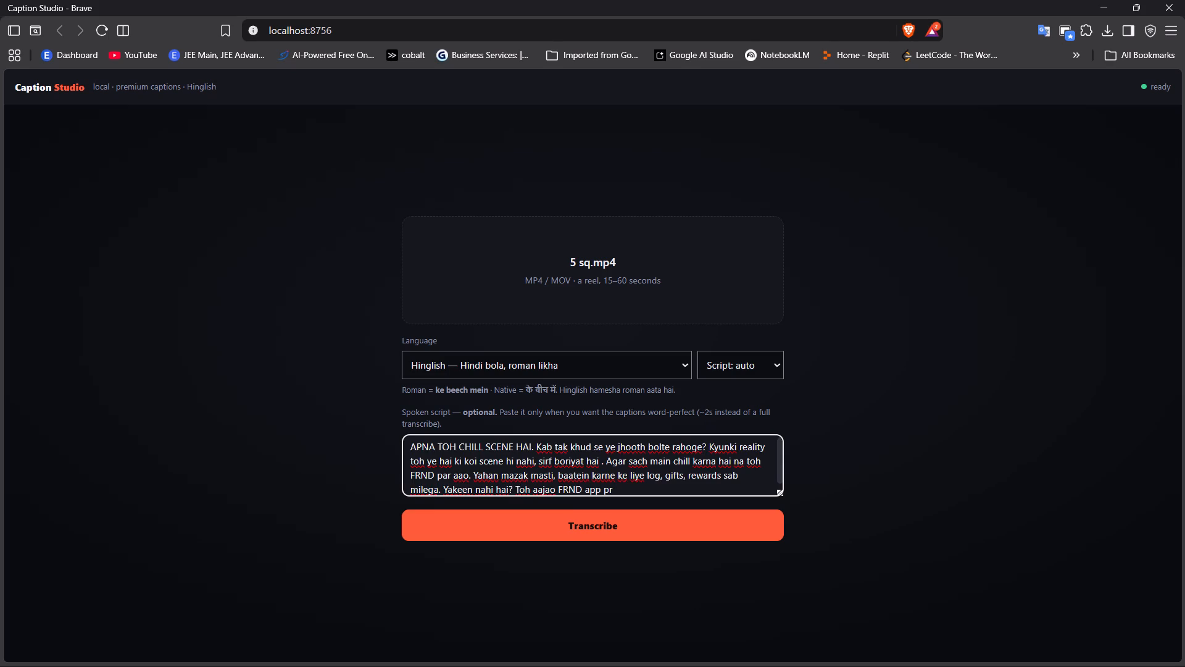
pyautogui.click(570, 522)
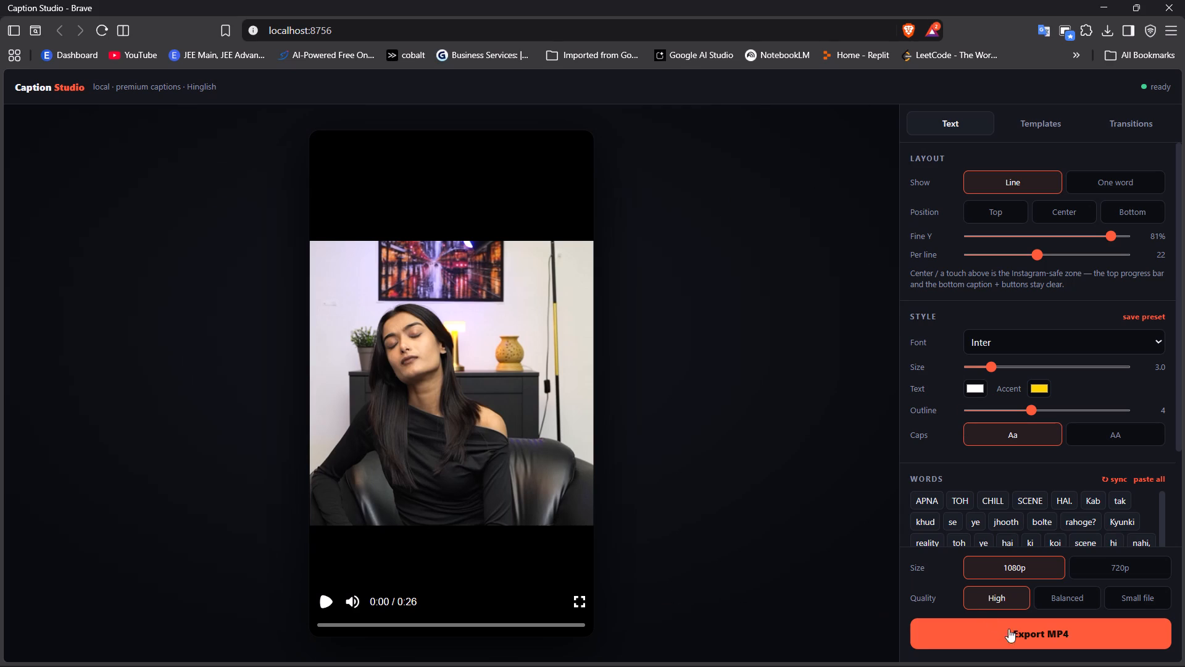
# Preview the opening caption of the square clip, set the caption size to 3.7, and start the MP4 export.
pyautogui.click(328, 599)
pyautogui.press('space')
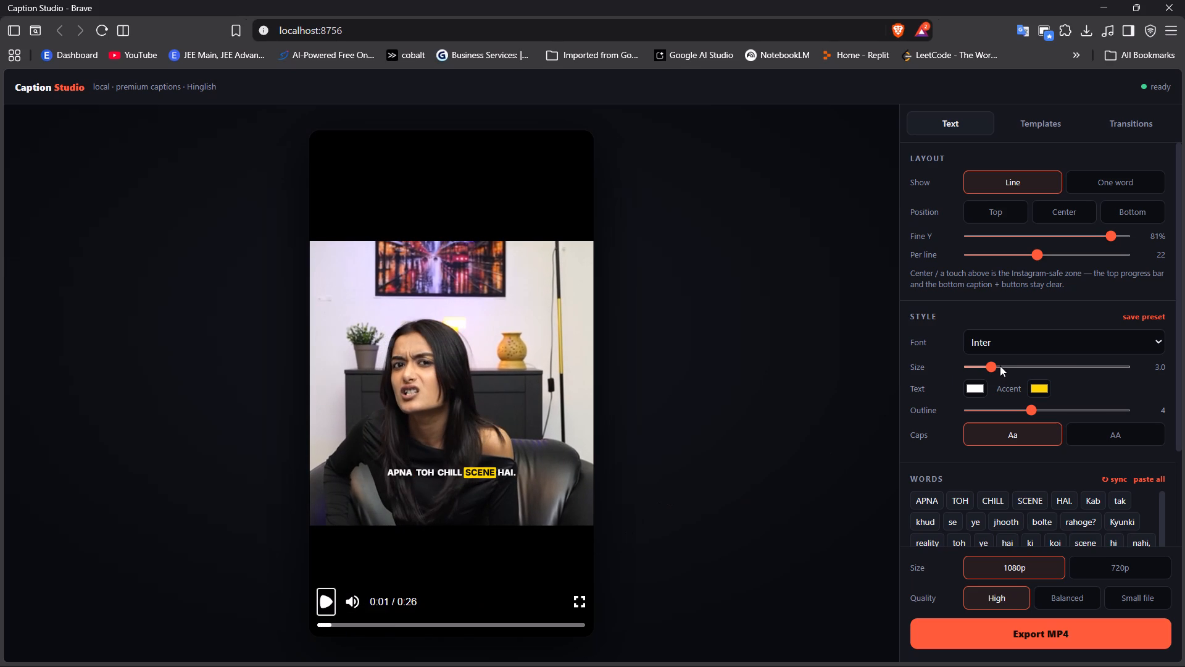
pyautogui.moveTo(991, 366); pyautogui.dragTo(1007, 364)
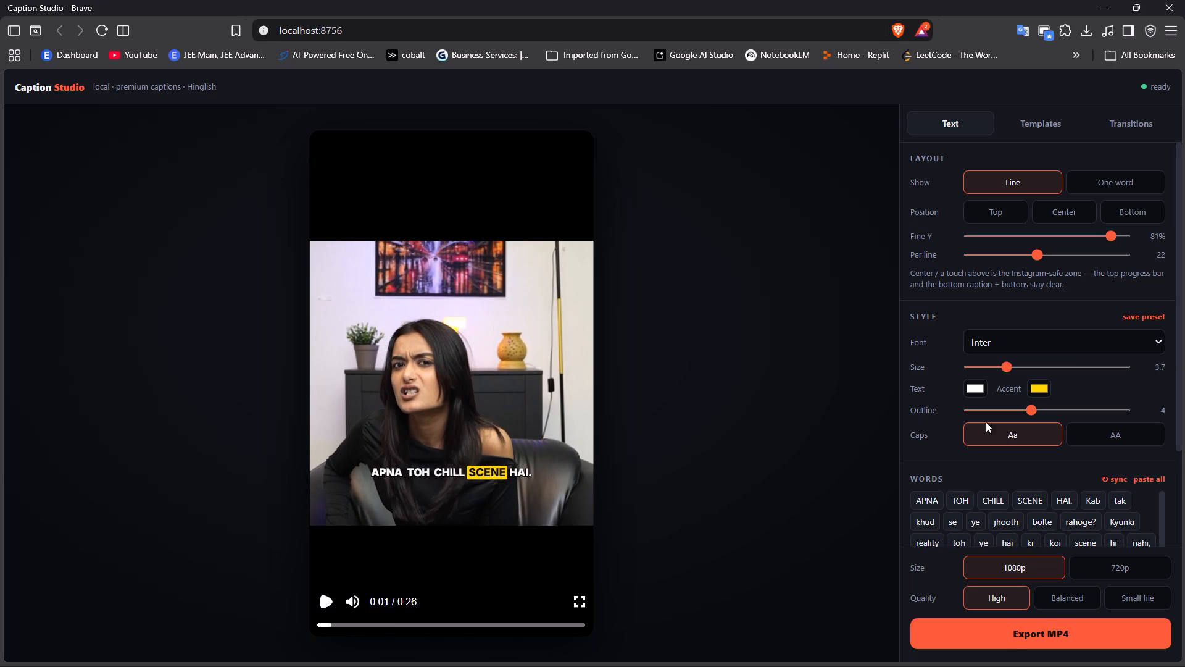
pyautogui.click(1012, 640)
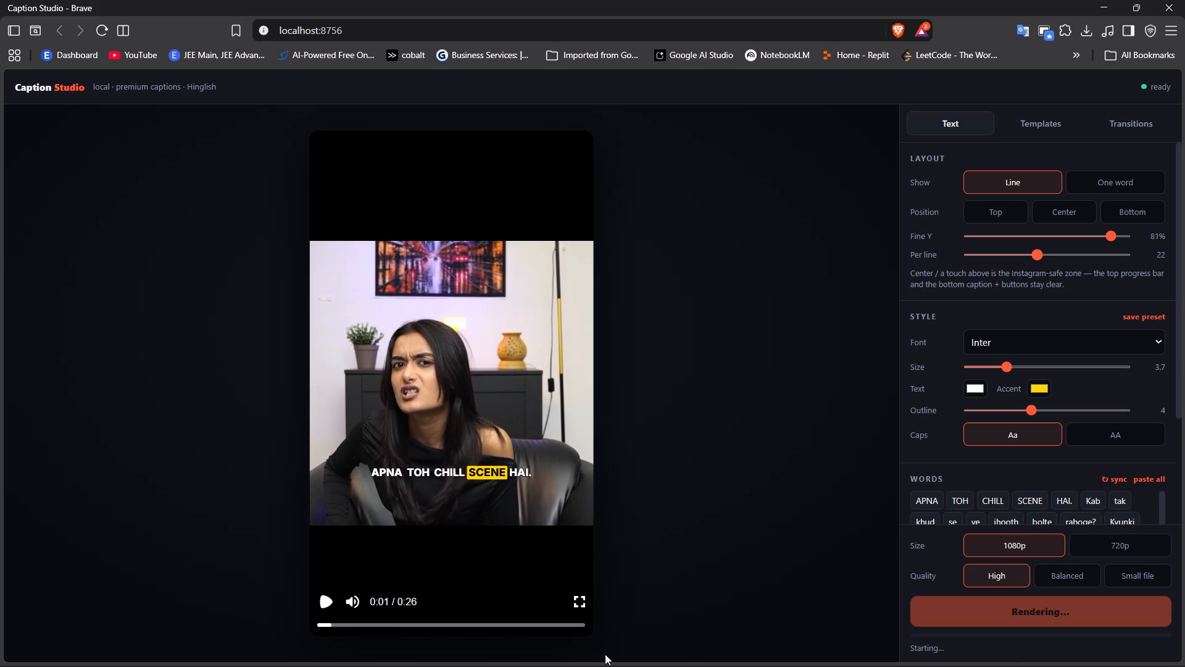
# Scrub through the opening seconds of the square clip's preview to check the captions against the video.
pyautogui.moveTo(330, 620); pyautogui.dragTo(336, 622)
pyautogui.moveTo(336, 622); pyautogui.dragTo(372, 622)
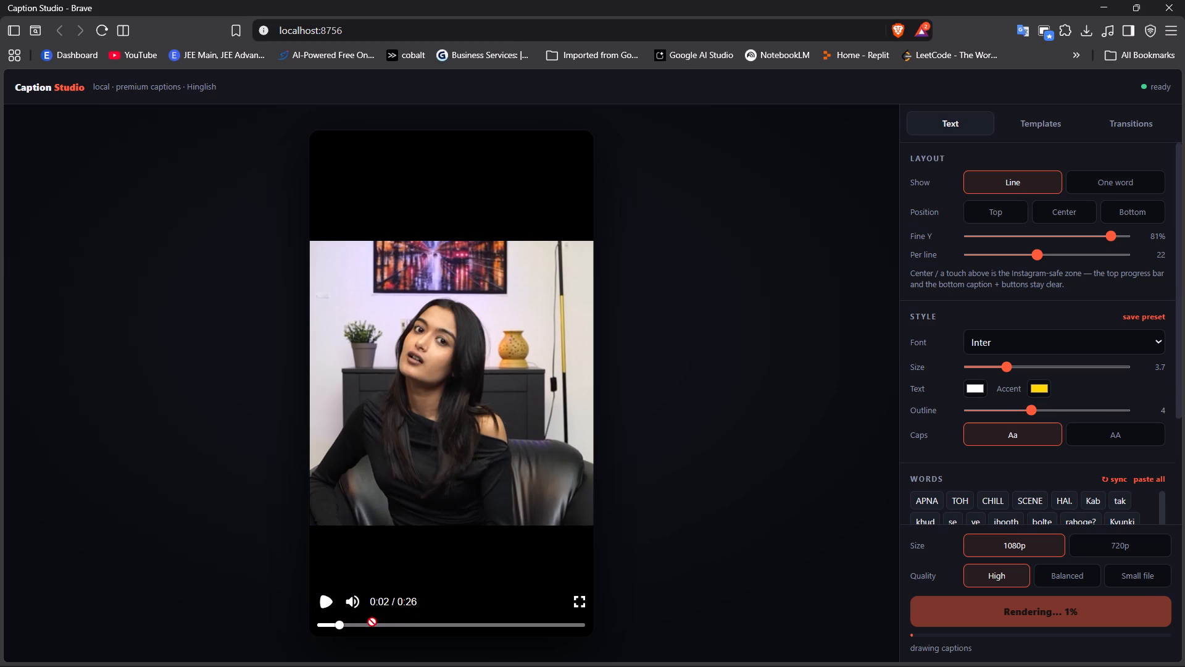
pyautogui.moveTo(372, 622); pyautogui.dragTo(352, 629)
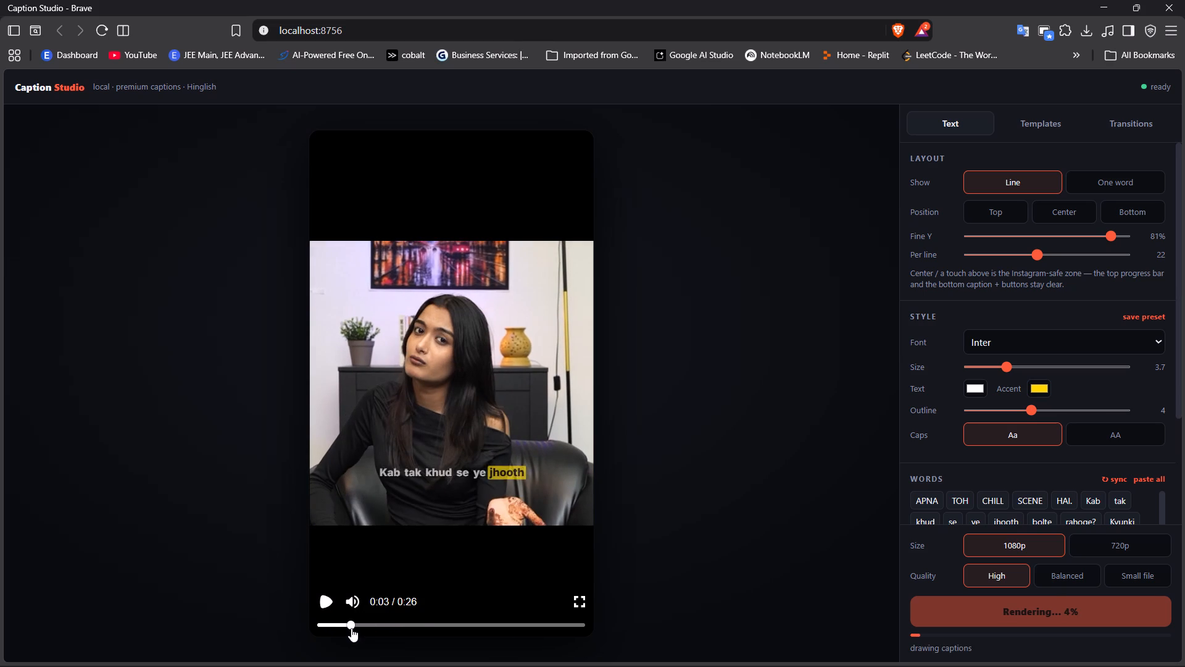
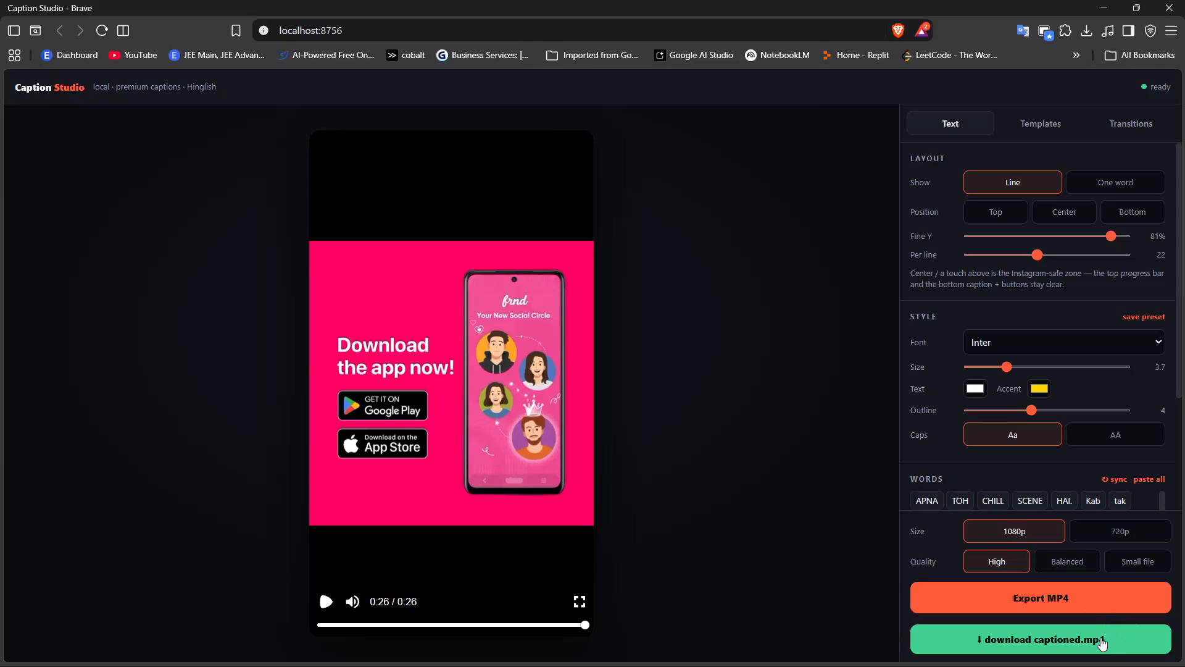
# Save the exported square clip as 5 sq in the Desktop folder pr 17.
pyautogui.click(1098, 641)
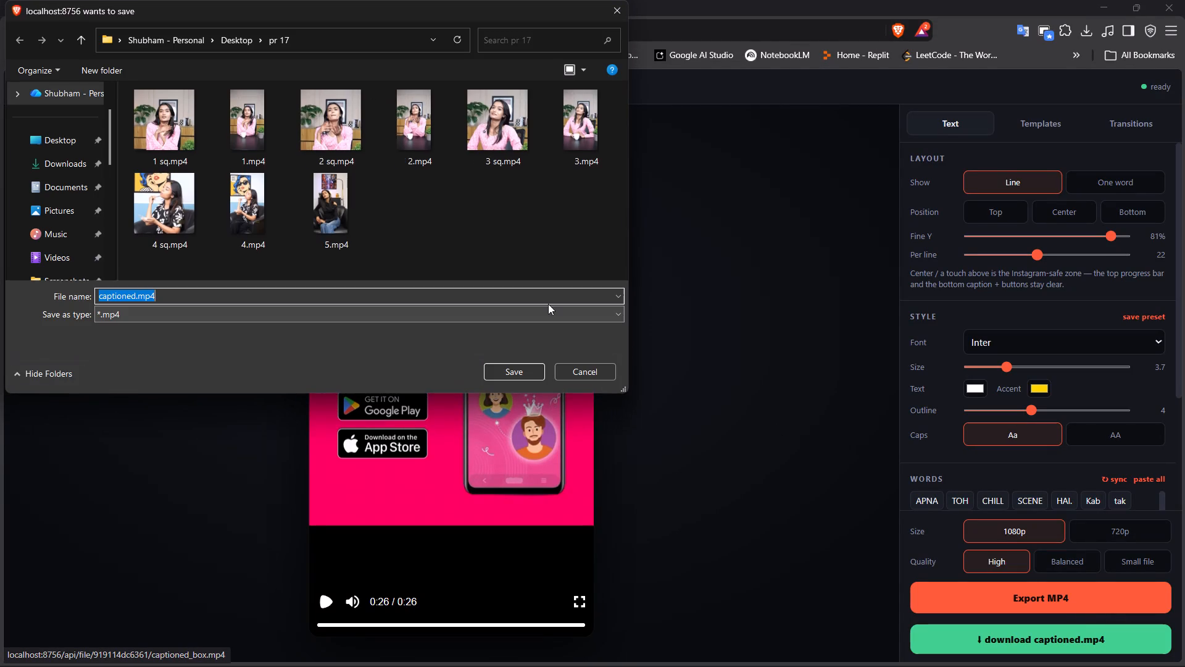
pyautogui.press('BackSpace')
pyautogui.write('5 sq')
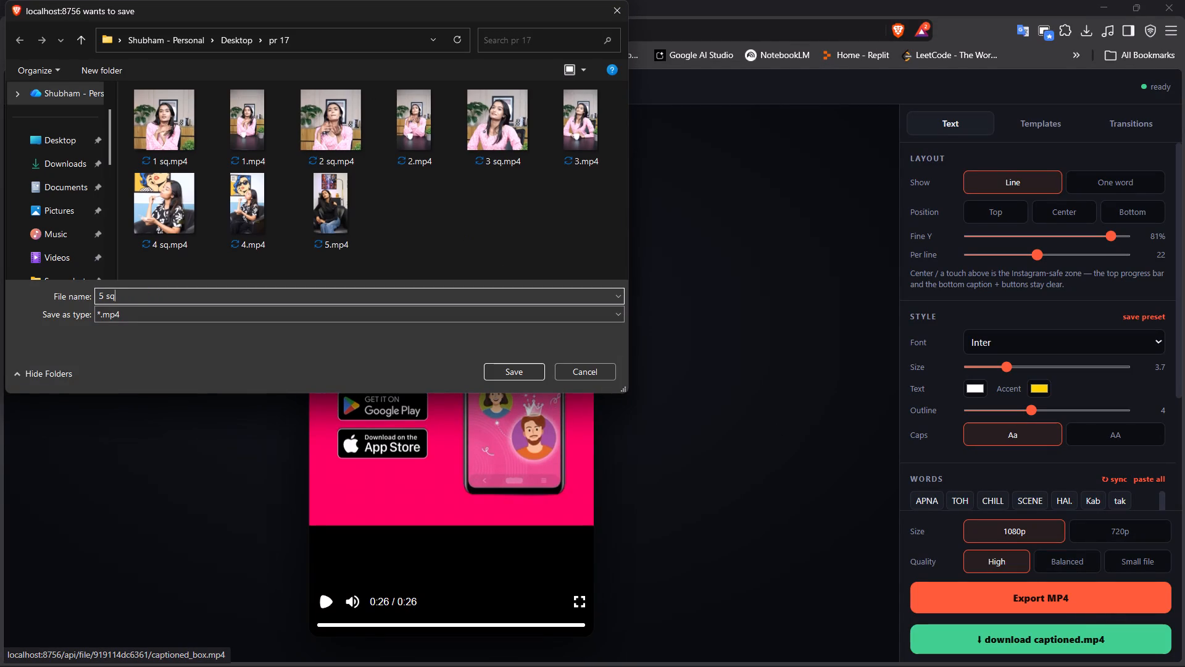
pyautogui.click(525, 373)
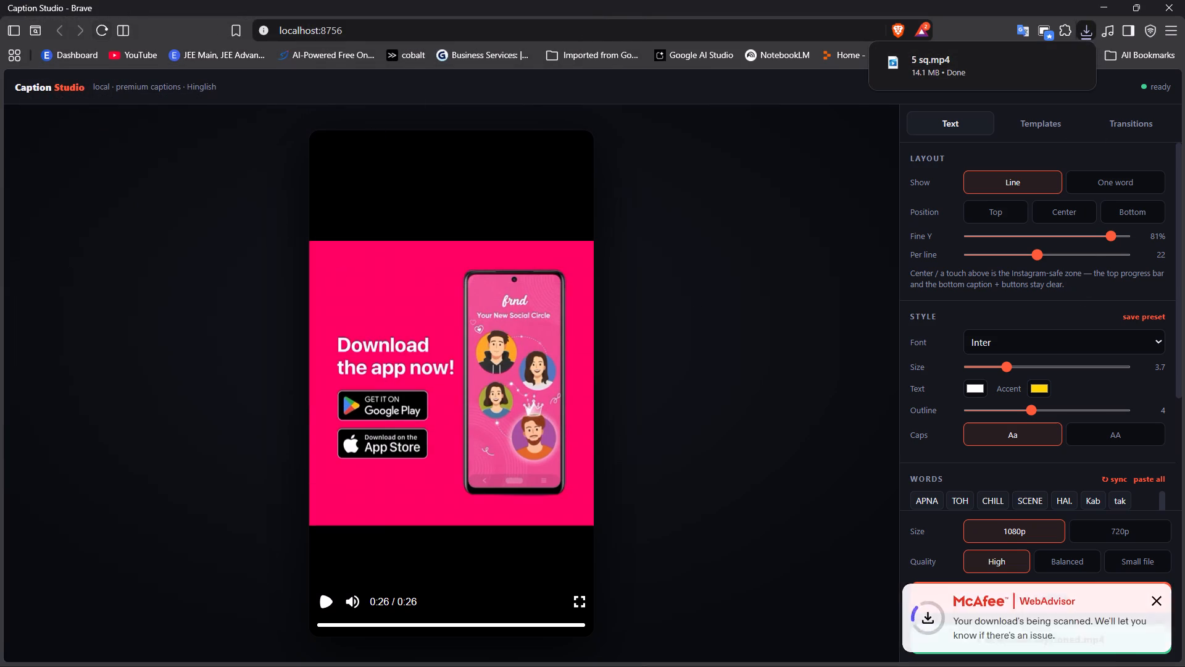
pyautogui.click(786, 658)
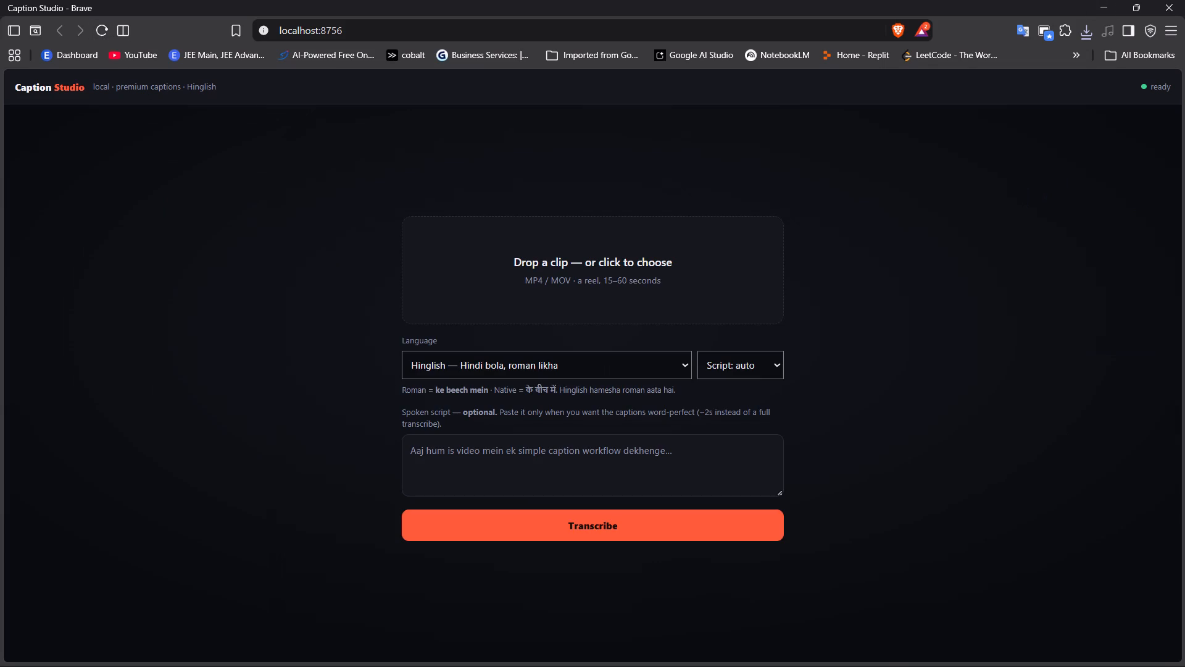
pyautogui.click(541, 458)
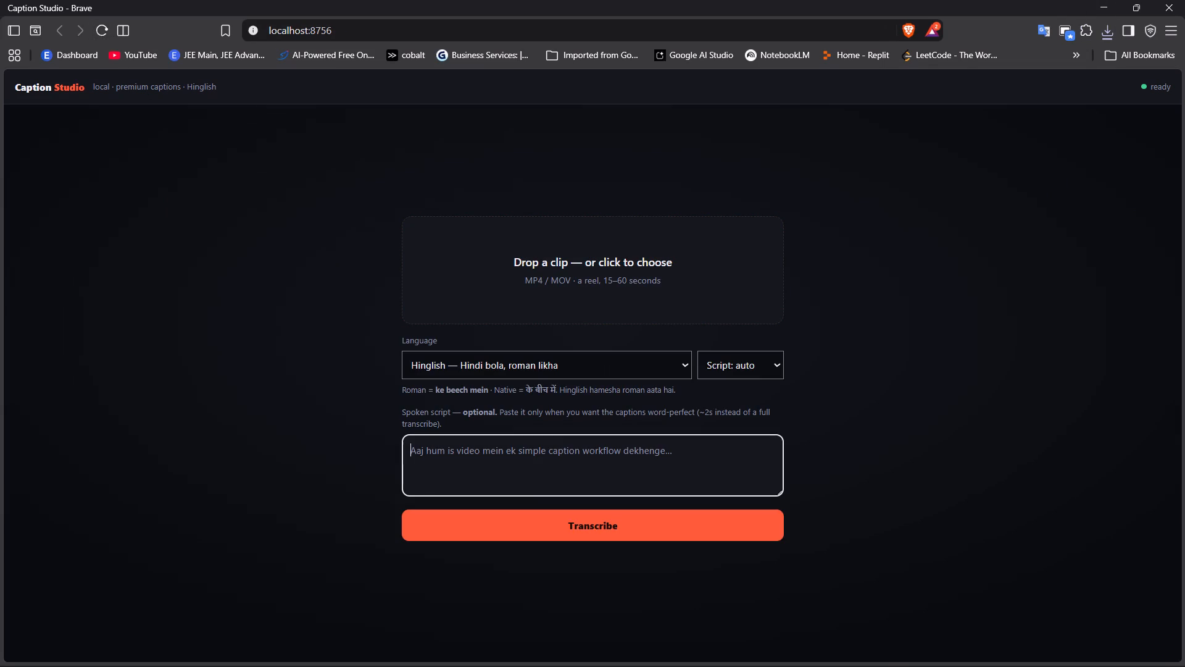
pyautogui.hotkey('ctrl', 'v')
pyautogui.click(612, 257)
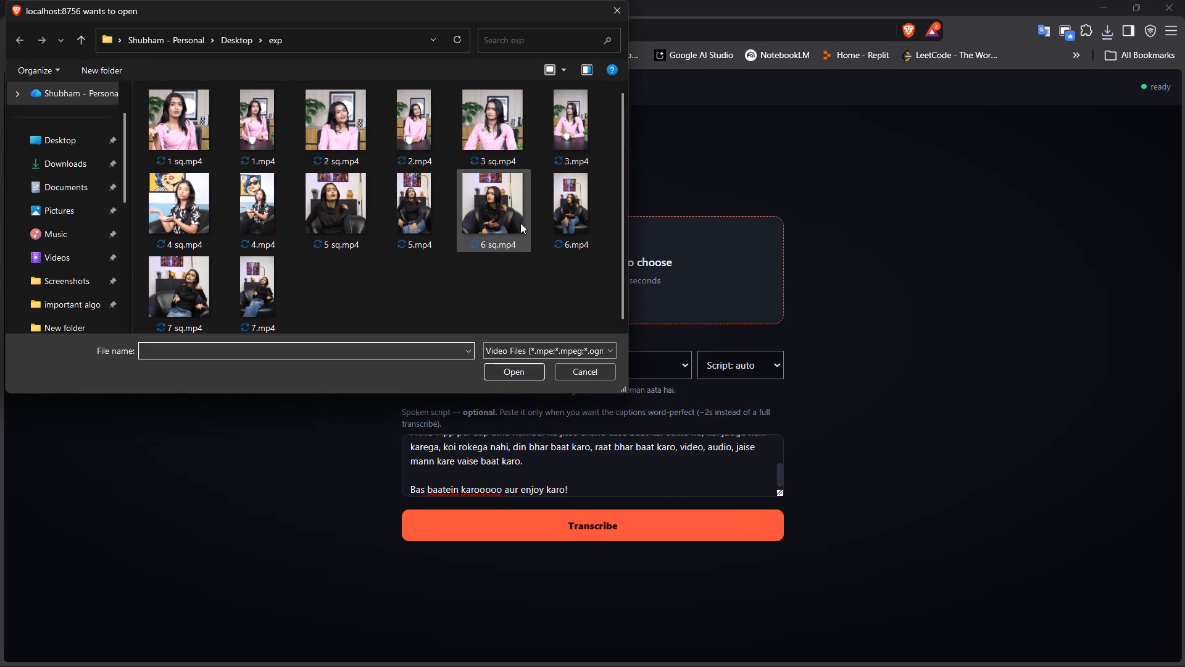
pyautogui.click(572, 216)
pyautogui.click(513, 367)
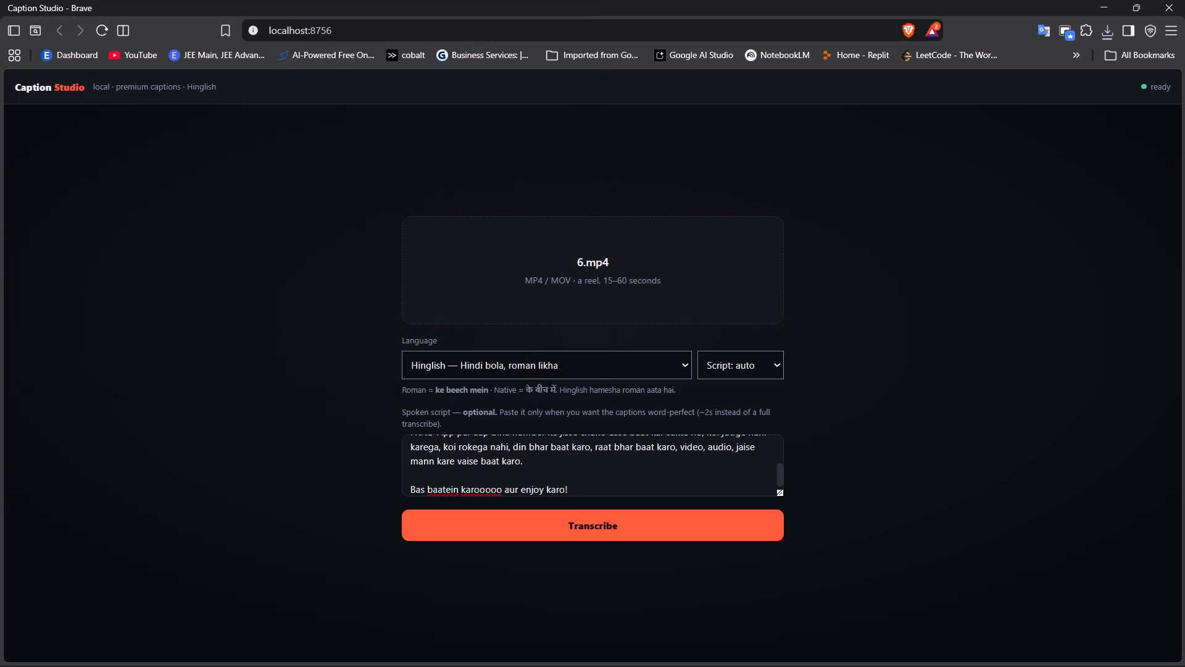
pyautogui.click(583, 514)
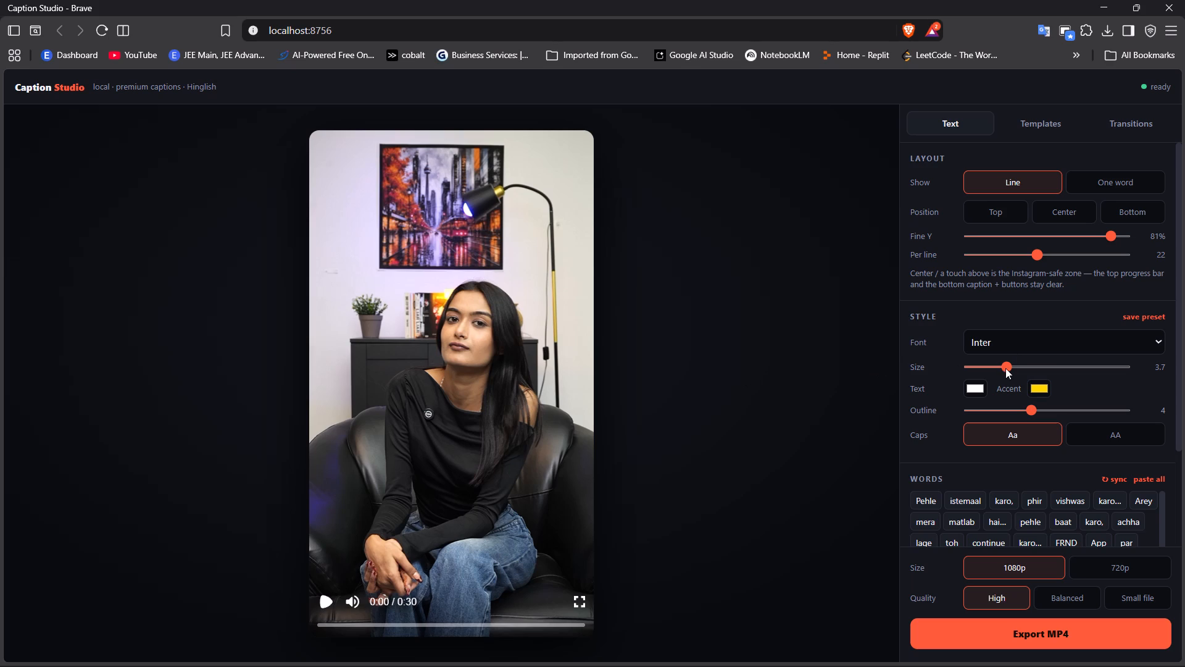
# Set the caption size to 3.0.
pyautogui.moveTo(1006, 366); pyautogui.dragTo(991, 367)
# Preview the opening captions and change "Arey" to "Chill" before "mera matlab hai" in the full caption script.
pyautogui.click(320, 602)
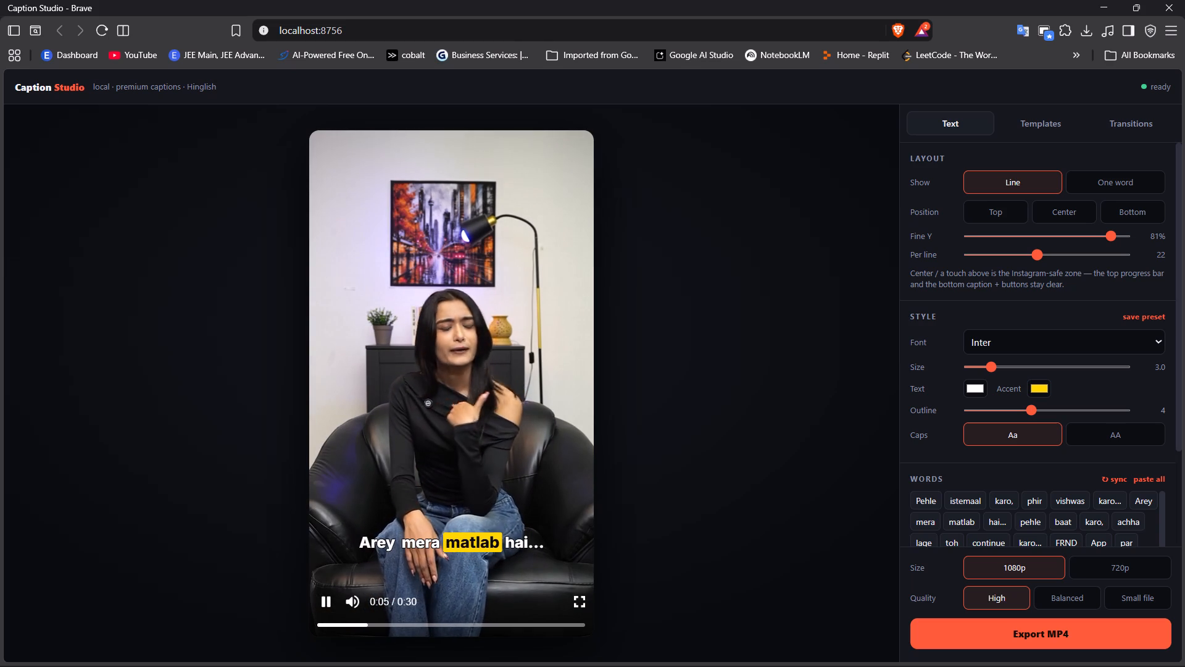
pyautogui.press('space')
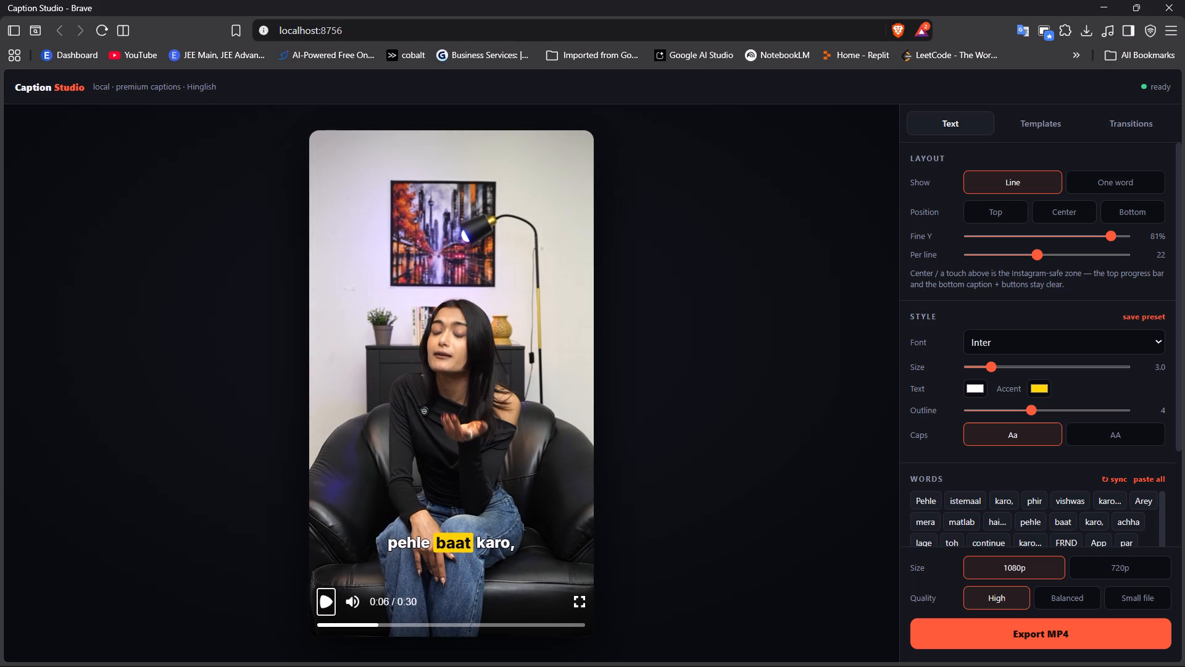
pyautogui.click(1140, 480)
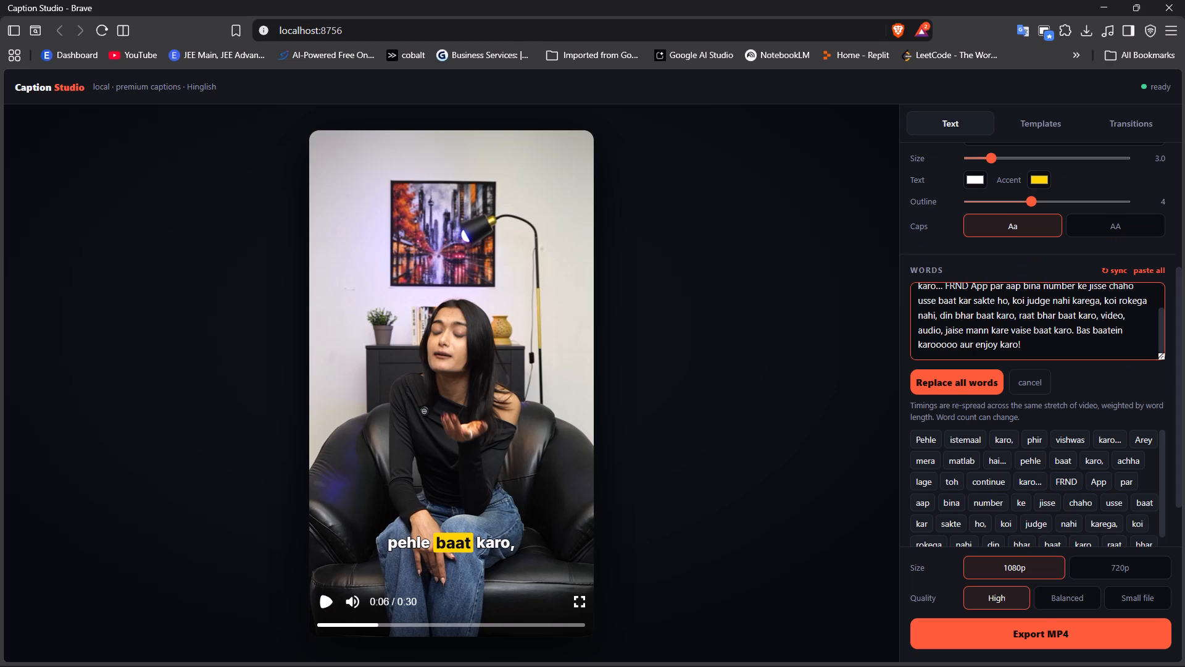
pyautogui.scroll(1, 1042, 299)
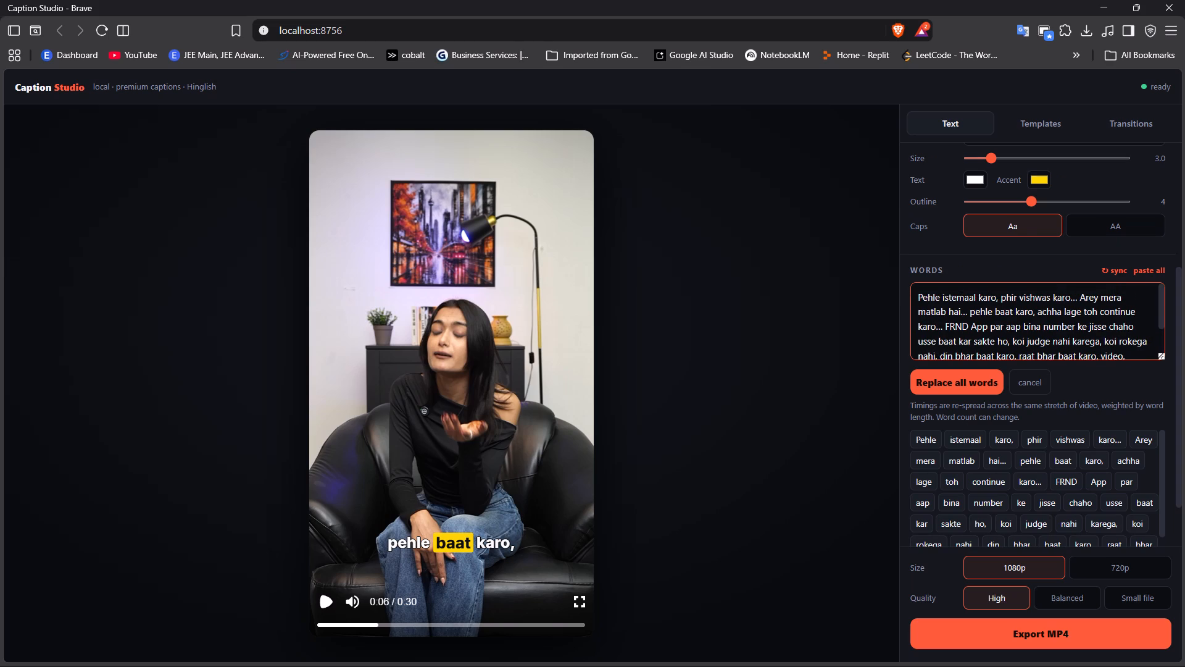
pyautogui.click(1097, 301)
pyautogui.press('BackSpace')
pyautogui.press('BackSpace')
pyautogui.press('BackSpace')
pyautogui.press('BackSpace')
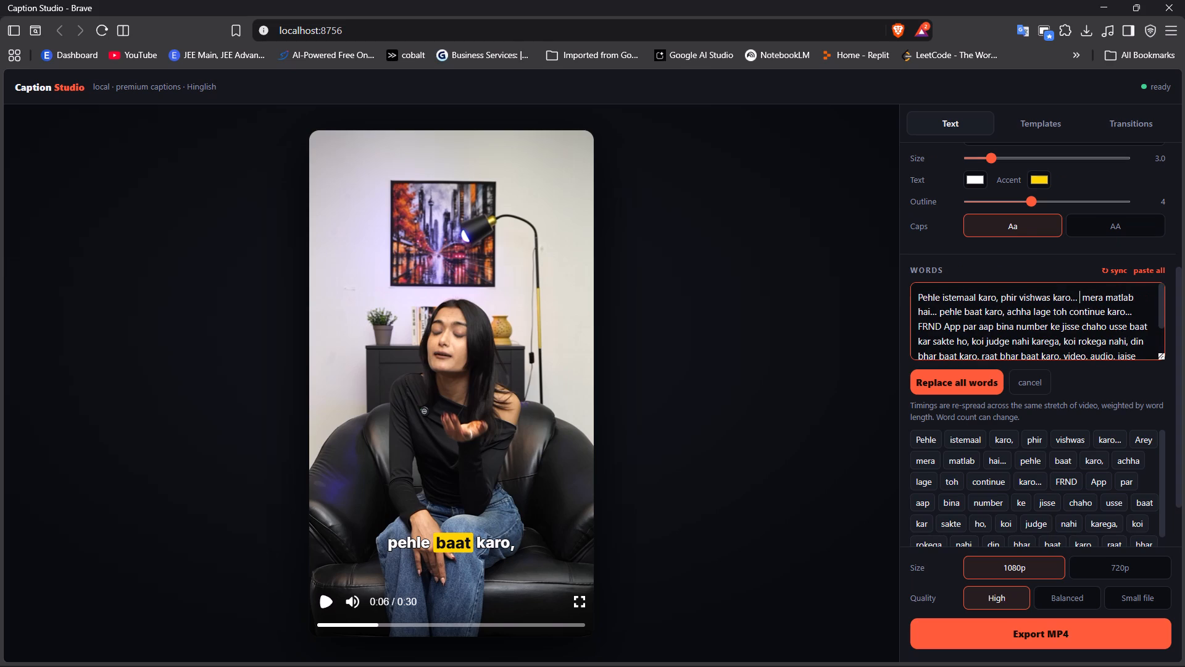
pyautogui.write('Chill')
# Preview the FRND App line and replace "bina number ke" with "pr" after "FRND App par aap" in the caption script.
pyautogui.click(328, 603)
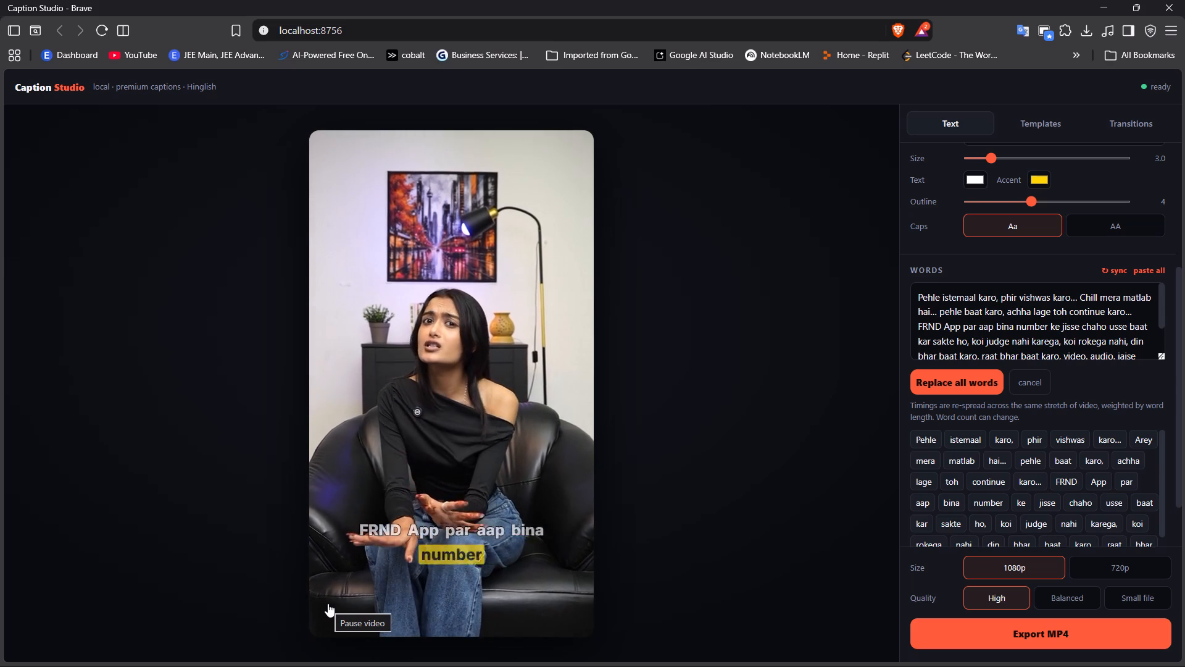
pyautogui.press('space')
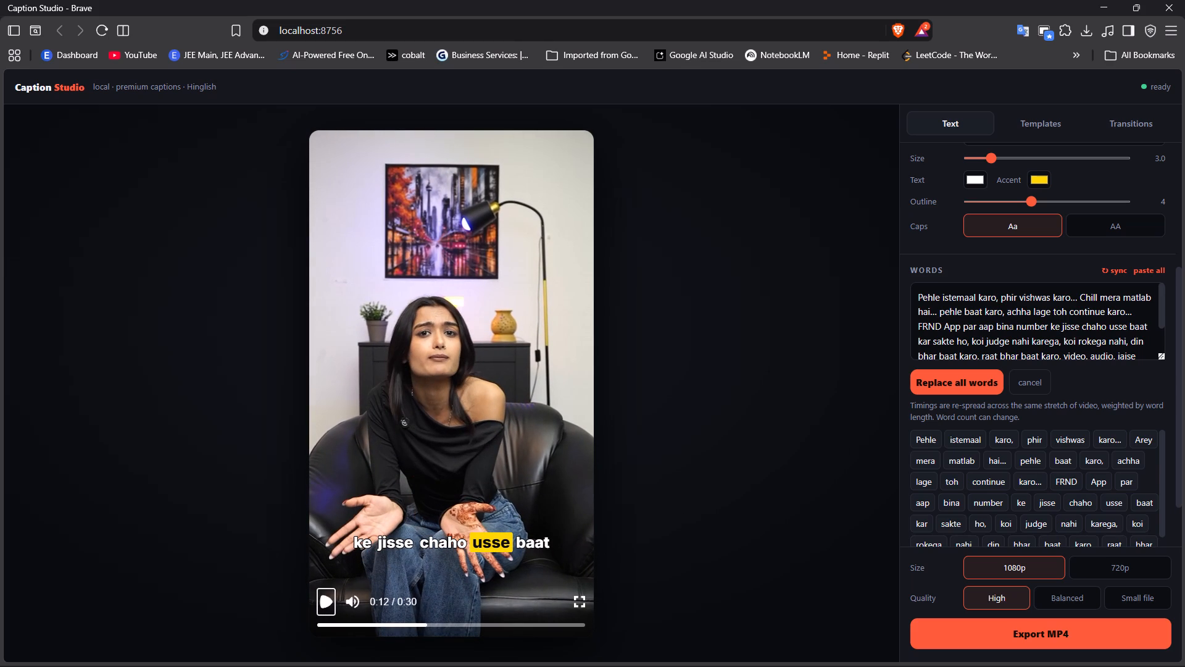
pyautogui.click(1060, 325)
pyautogui.press('BackSpace')
pyautogui.press('BackSpace')
pyautogui.press('BackSpace')
pyautogui.press('BackSpace')
pyautogui.press('BackSpace')
pyautogui.press('BackSpace')
pyautogui.press('BackSpace')
pyautogui.press('BackSpace')
pyautogui.press('BackSpace')
pyautogui.press('BackSpace')
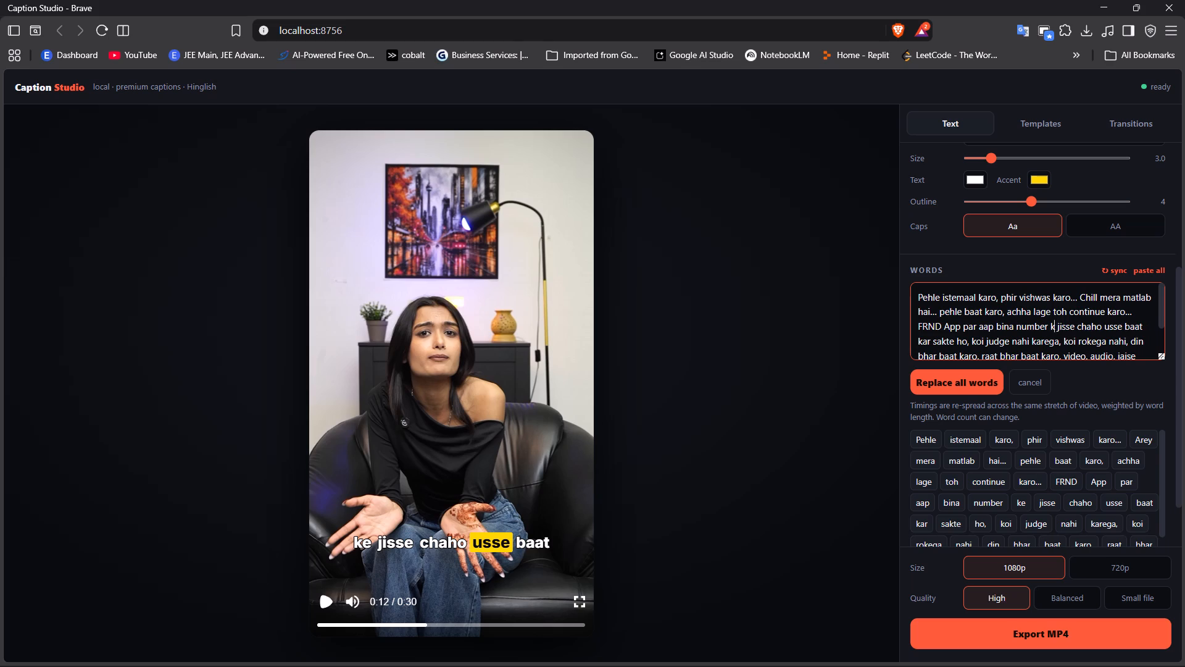
pyautogui.press('BackSpace')
pyautogui.press('BackSpace')
pyautogui.press('BackSpace')
pyautogui.press('BackSpace')
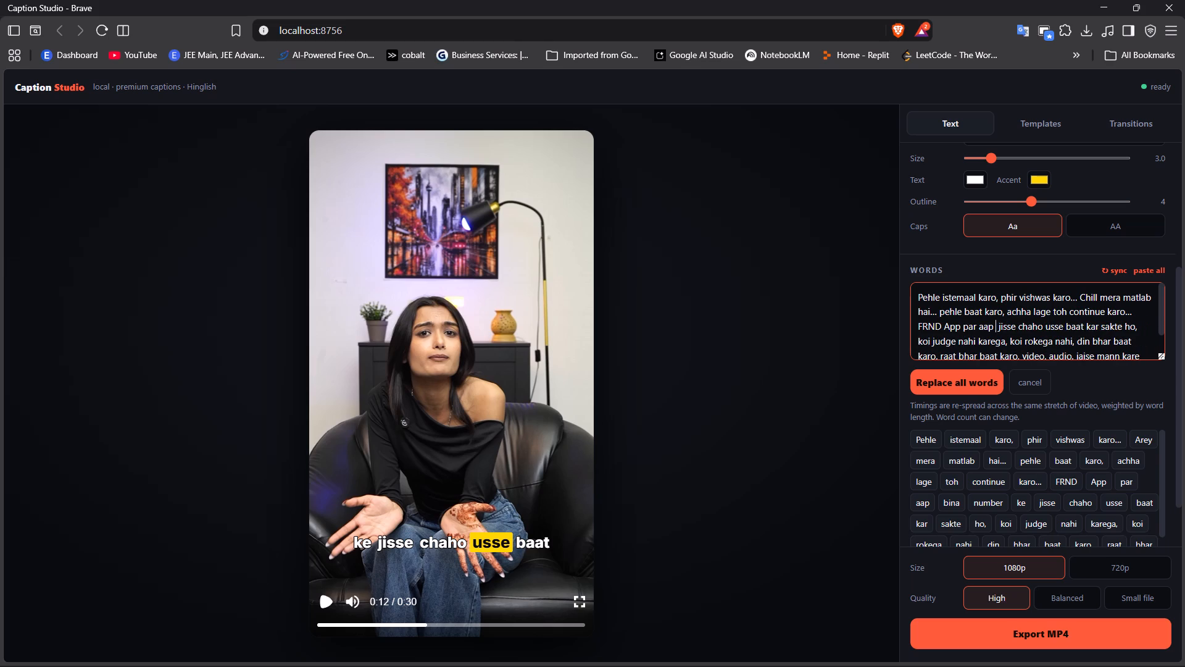
pyautogui.press('[')
pyautogui.press('BackSpace')
pyautogui.write('pr')
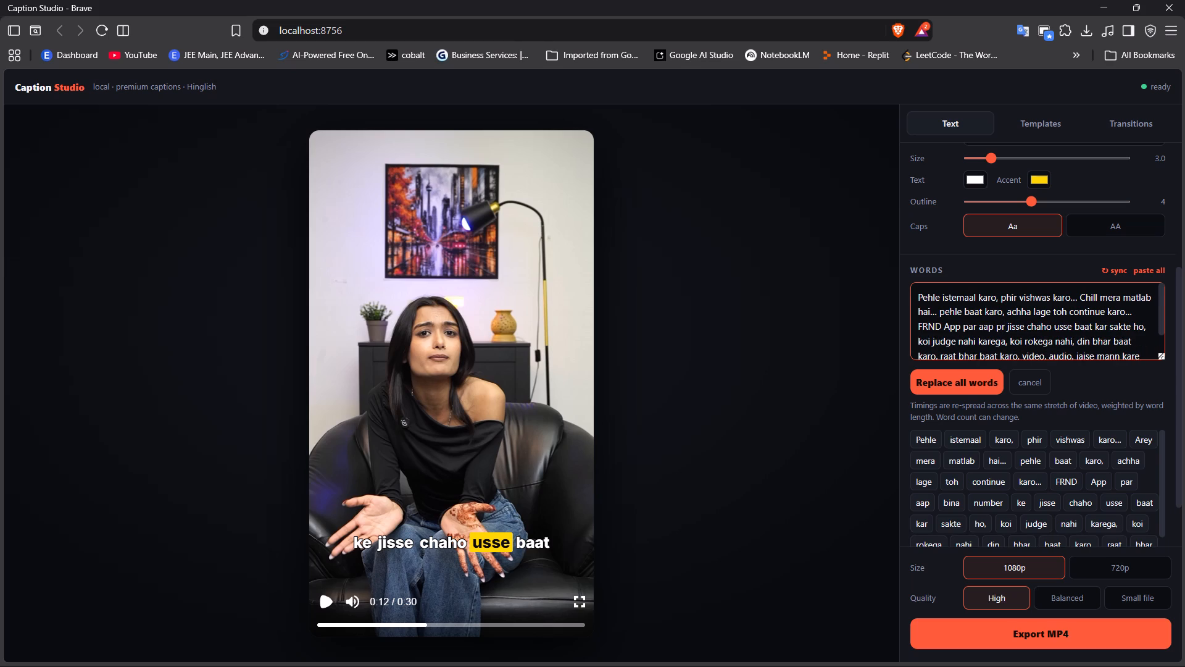
# Preview the following captions and delete "koi judge nahi karega," after "baat kar sakte ho," from the caption script.
pyautogui.click(323, 592)
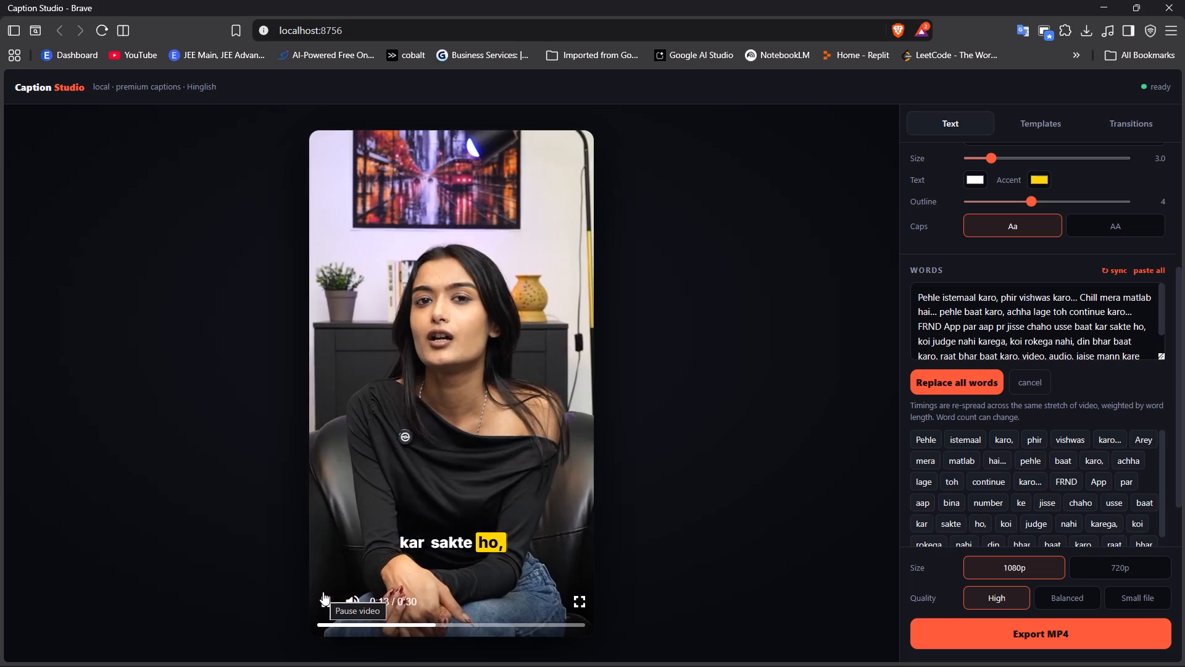
pyautogui.click(323, 592)
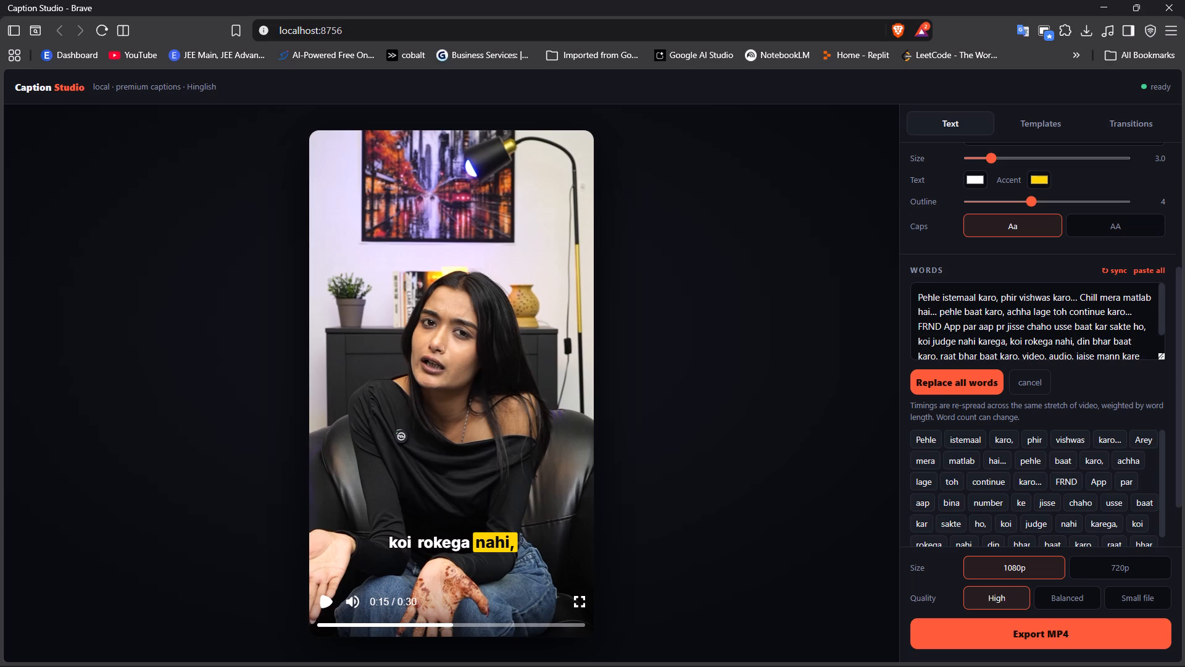
pyautogui.click(332, 600)
pyautogui.click(332, 600)
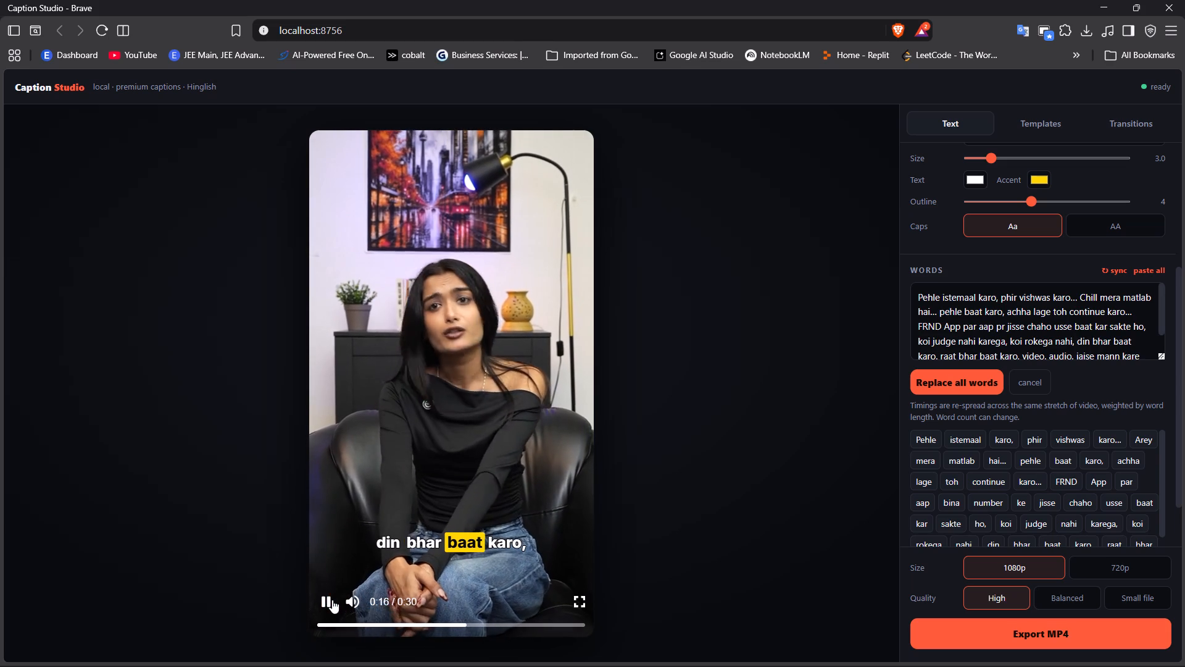
pyautogui.click(1008, 344)
pyautogui.press('BackSpace')
pyautogui.press('BackSpace')
pyautogui.press('BackSpace')
pyautogui.press('BackSpace')
pyautogui.press('BackSpace')
pyautogui.press('BackSpace')
pyautogui.press('BackSpace')
pyautogui.press('BackSpace')
pyautogui.press('BackSpace')
pyautogui.press('BackSpace')
pyautogui.press('BackSpace')
pyautogui.press('BackSpace')
pyautogui.press('BackSpace')
pyautogui.press('BackSpace')
pyautogui.press('BackSpace')
pyautogui.press('BackSpace')
pyautogui.press('BackSpace')
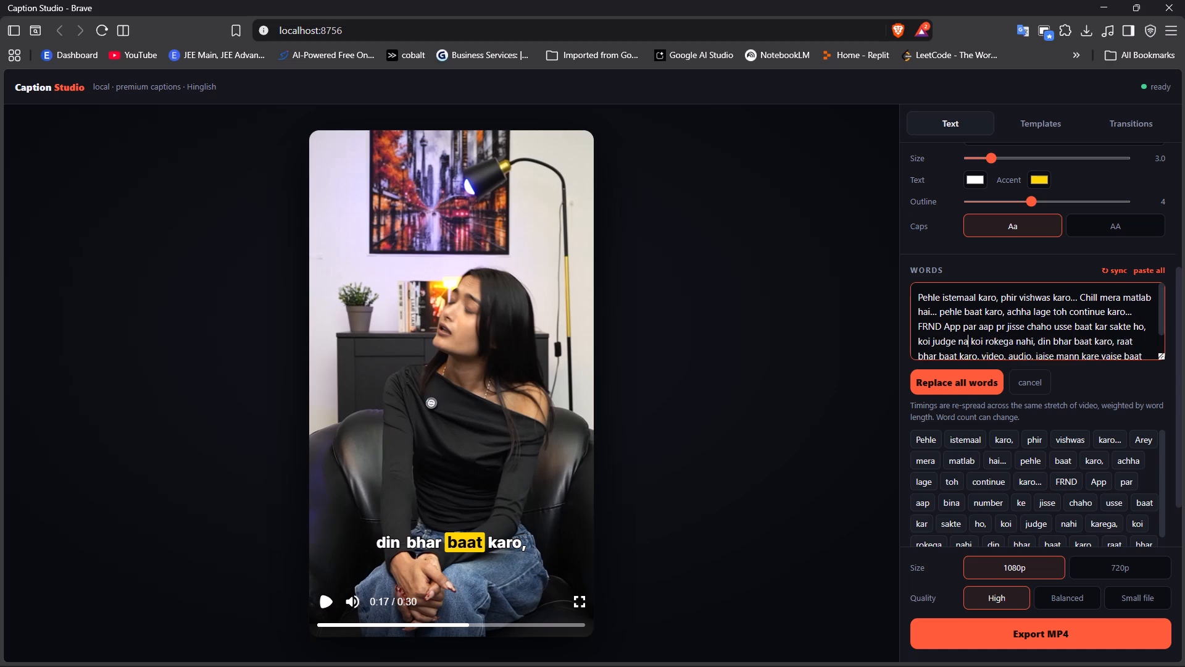
pyautogui.press('BackSpace')
pyautogui.press('BackSpace')
pyautogui.press('BackSpace')
pyautogui.press('BackSpace')
pyautogui.press('BackSpace')
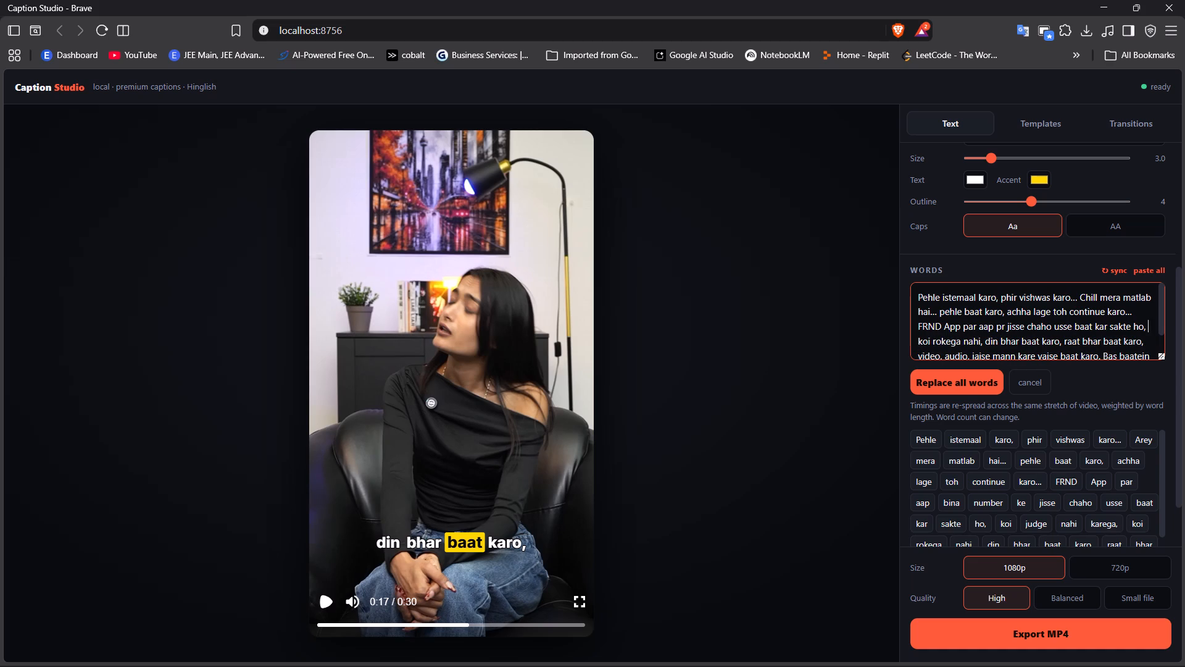
pyautogui.press('BackSpace')
# Insert "koi tokega nahi," after "koi rokega nahi," in the caption script.
pyautogui.press('Right')
pyautogui.press('Right')
pyautogui.press('Right')
pyautogui.press('Right')
pyautogui.press('Right')
pyautogui.press('Right')
pyautogui.press('Right')
pyautogui.press('Right')
pyautogui.press('Right')
pyautogui.press('Right')
pyautogui.press('Right')
pyautogui.press('Right')
pyautogui.press('Right')
pyautogui.press('Right')
pyautogui.press('Right')
pyautogui.press('Right')
pyautogui.press('Right')
pyautogui.press('Left')
pyautogui.press('Right')
pyautogui.press('space')
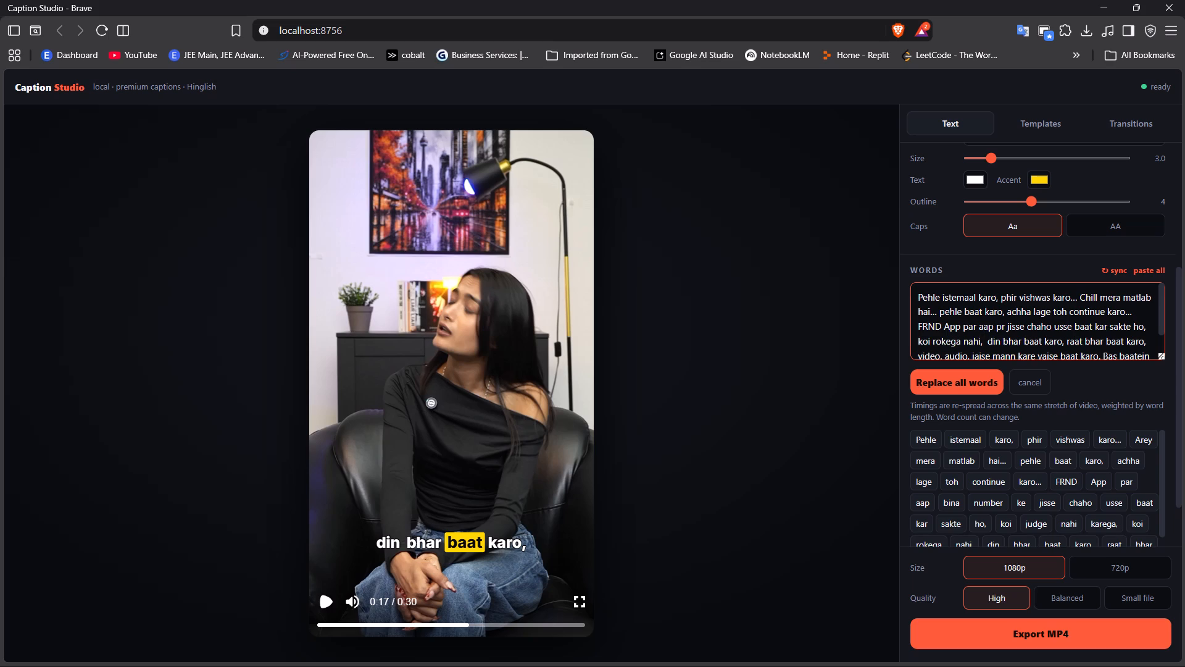
pyautogui.write('koi r')
pyautogui.press('BackSpace')
pyautogui.write('toke')
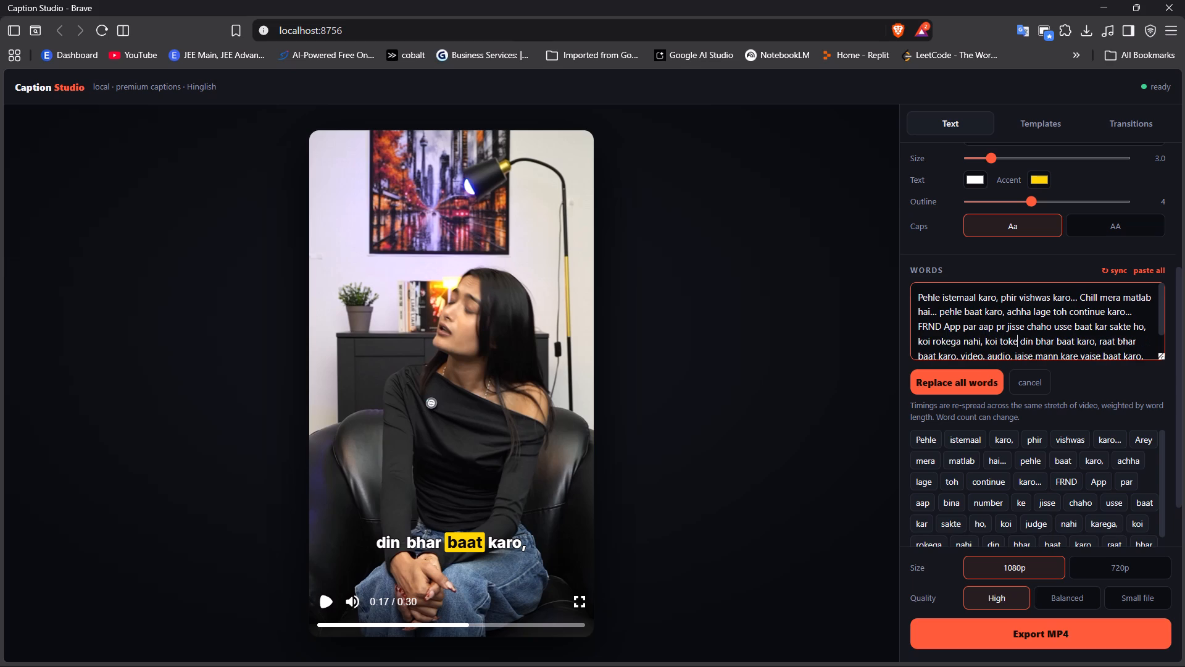
pyautogui.write('ga nahi')
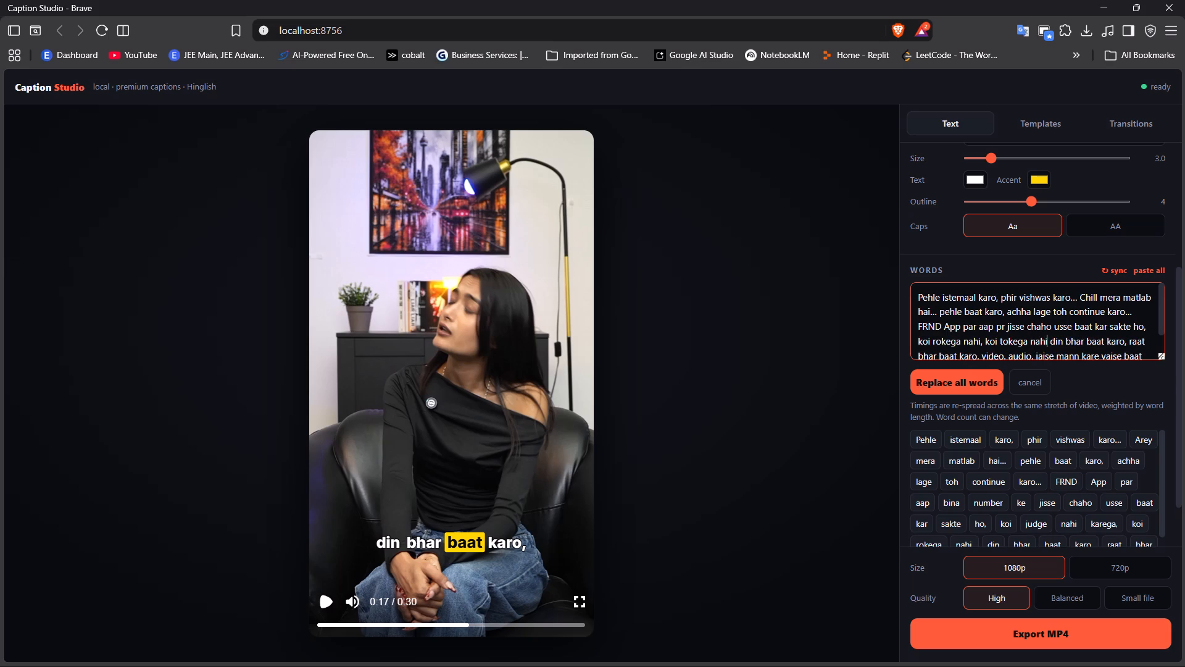
pyautogui.press(',')
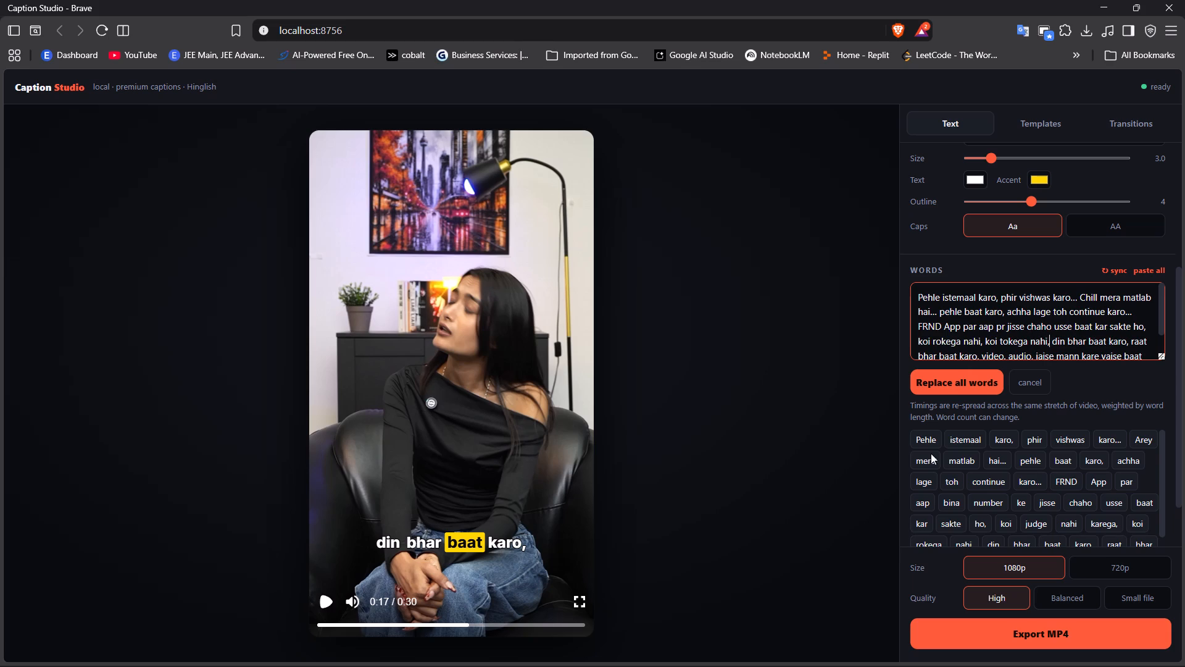
# Preview the "din bhar baat karo" captions and replace "raat bhar" with "audio pr" before the following "baat karo" in the script.
pyautogui.click(329, 598)
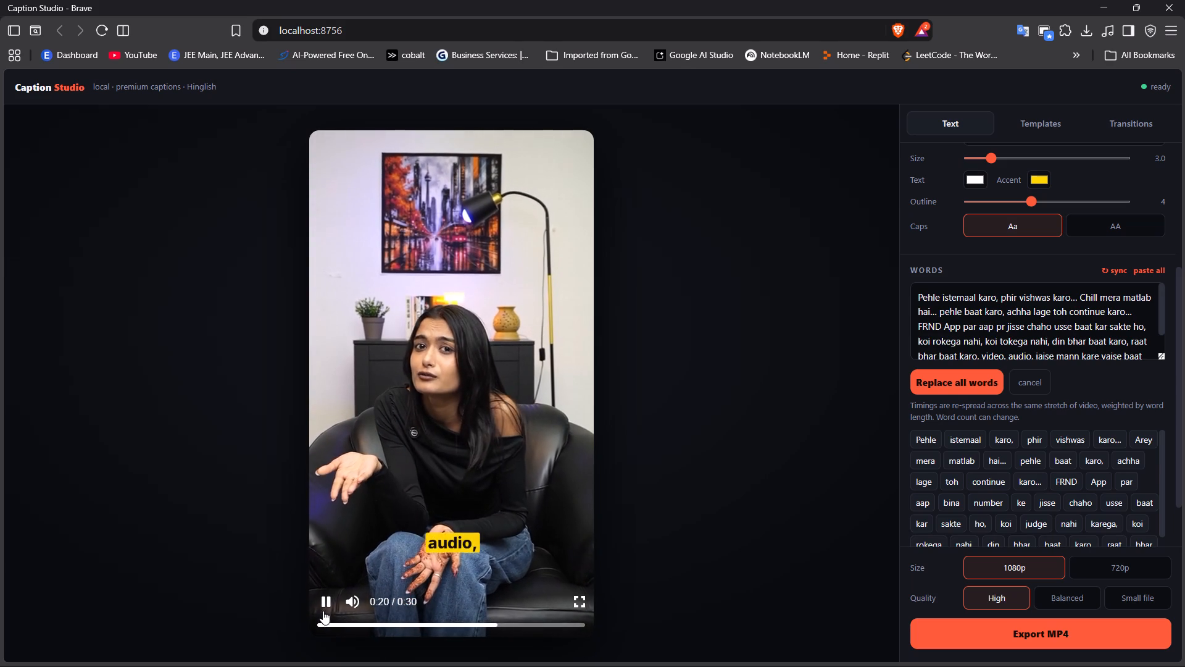
pyautogui.click(325, 597)
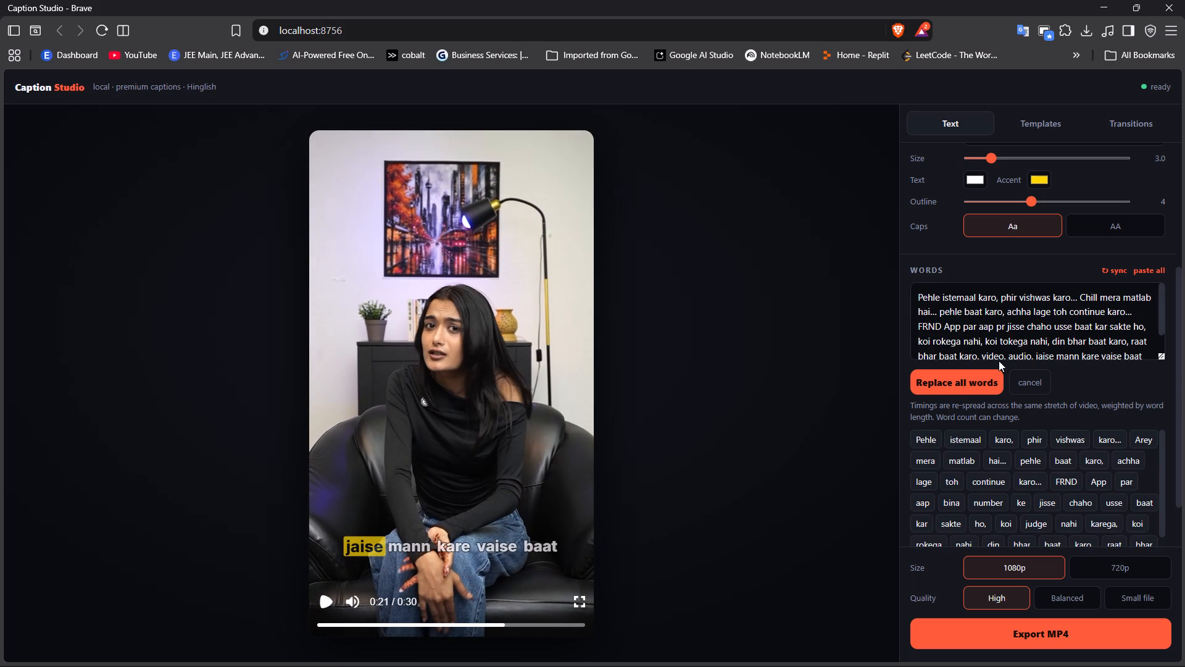
pyautogui.click(471, 624)
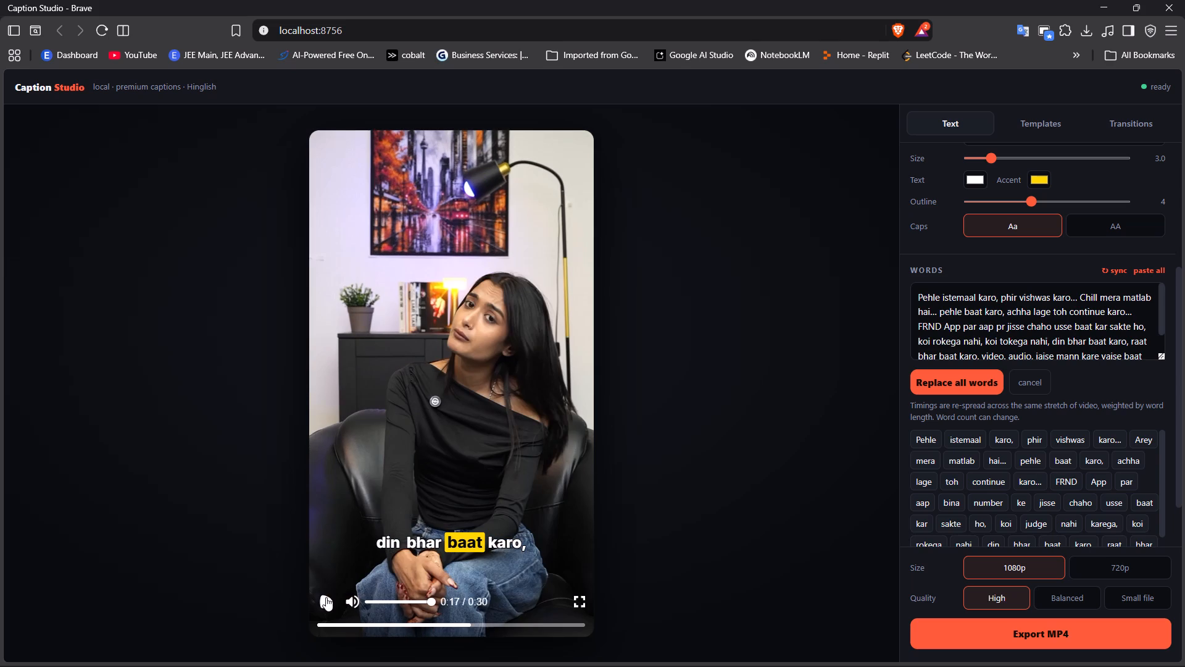
pyautogui.click(326, 597)
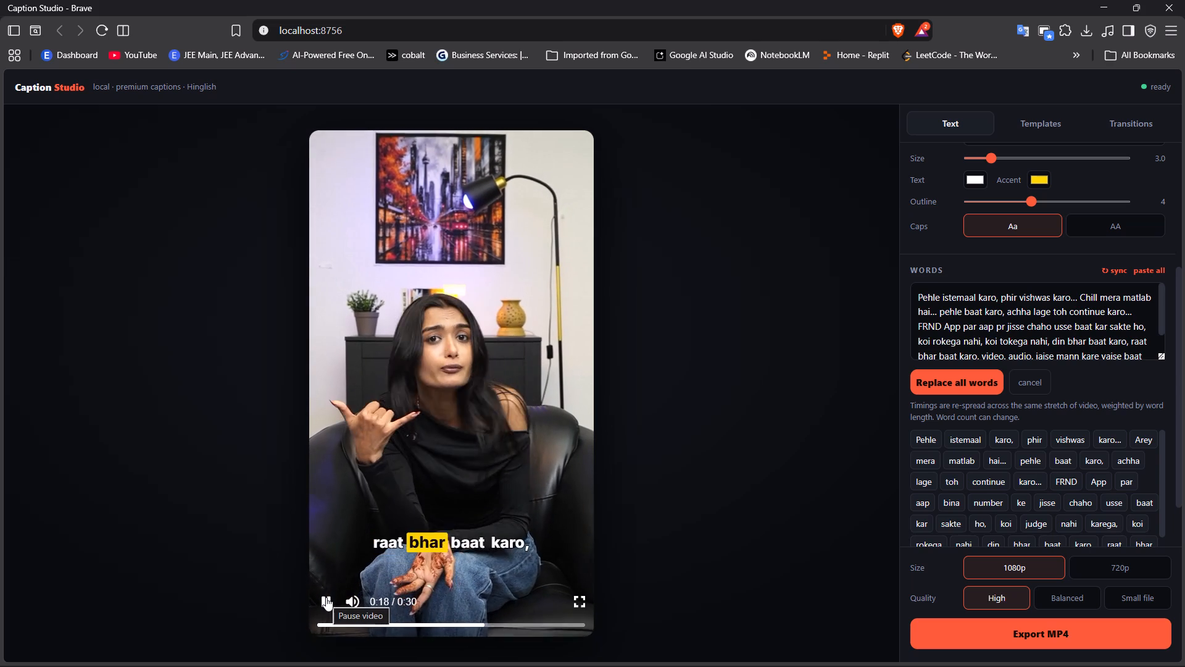
pyautogui.click(326, 597)
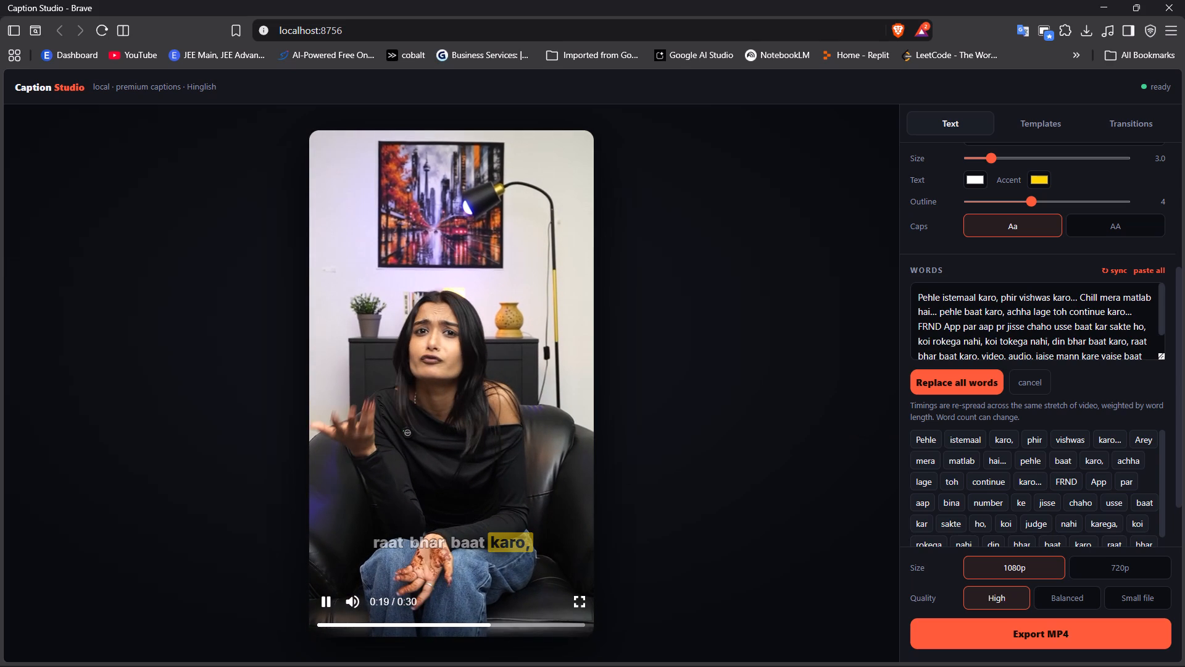
pyautogui.click(937, 358)
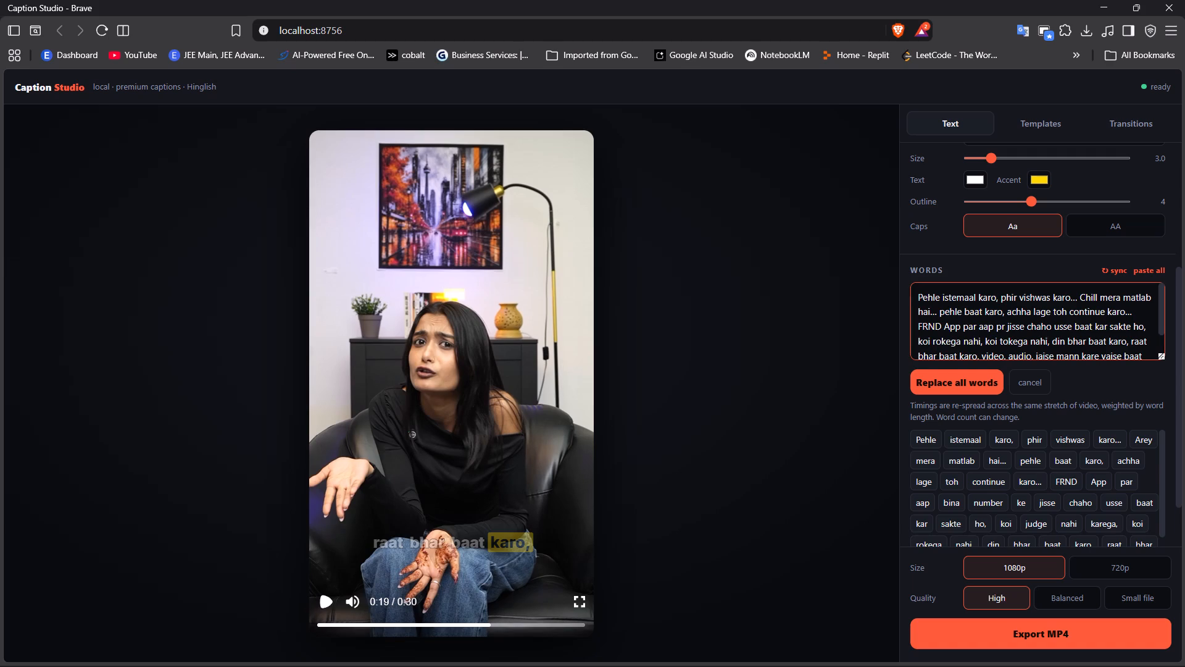
pyautogui.press('BackSpace')
pyautogui.press('BackSpace')
pyautogui.press('BackSpace')
pyautogui.press('BackSpace')
pyautogui.press('BackSpace')
pyautogui.press('BackSpace')
pyautogui.press('BackSpace')
pyautogui.press('BackSpace')
pyautogui.press('BackSpace')
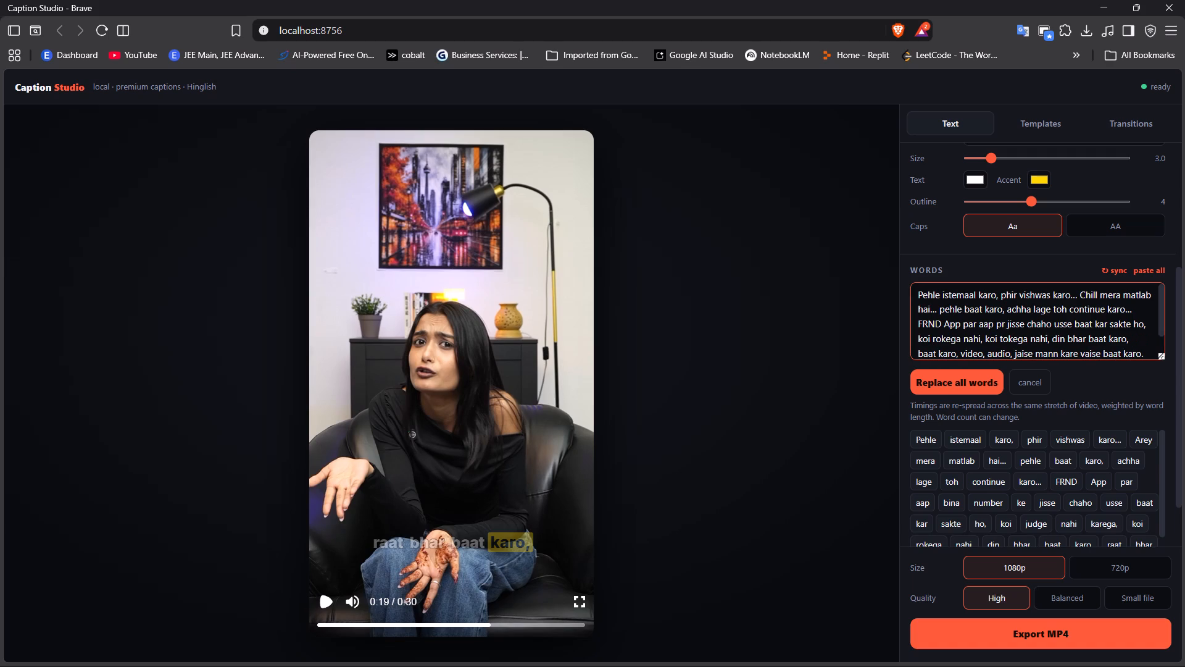
pyautogui.write('ausio')
pyautogui.press('space')
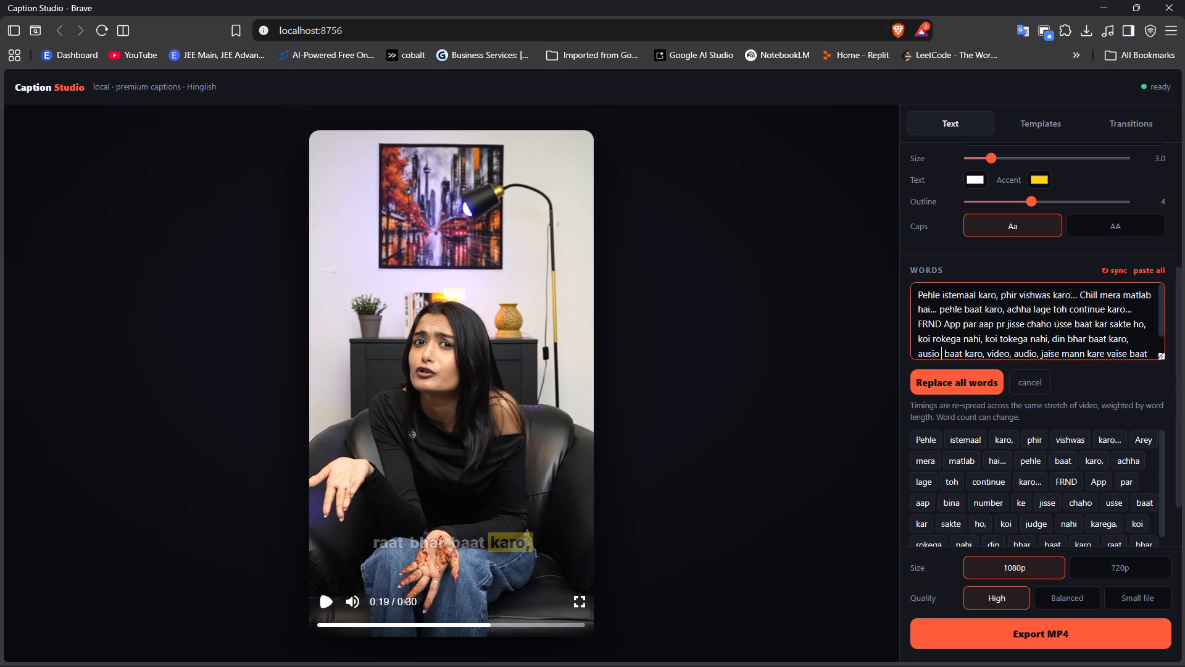
pyautogui.write('pr')
pyautogui.press('Left')
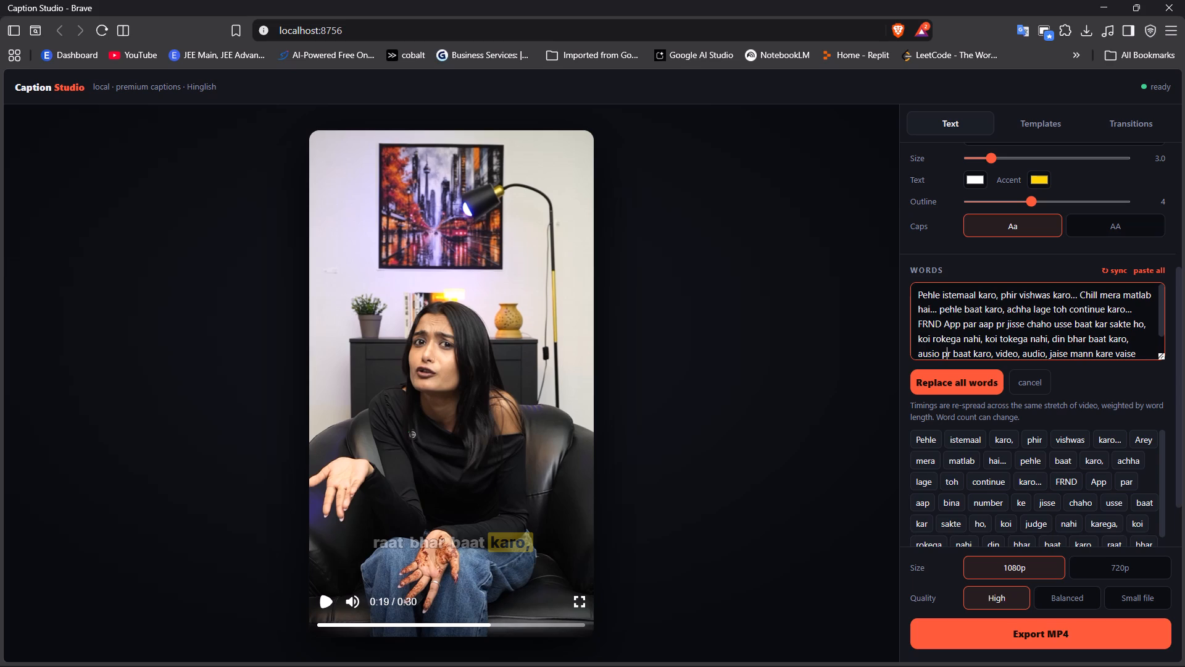
pyautogui.press('Left')
pyautogui.press('Left')
pyautogui.press('Left')
pyautogui.press('Left')
pyautogui.press('BackSpace')
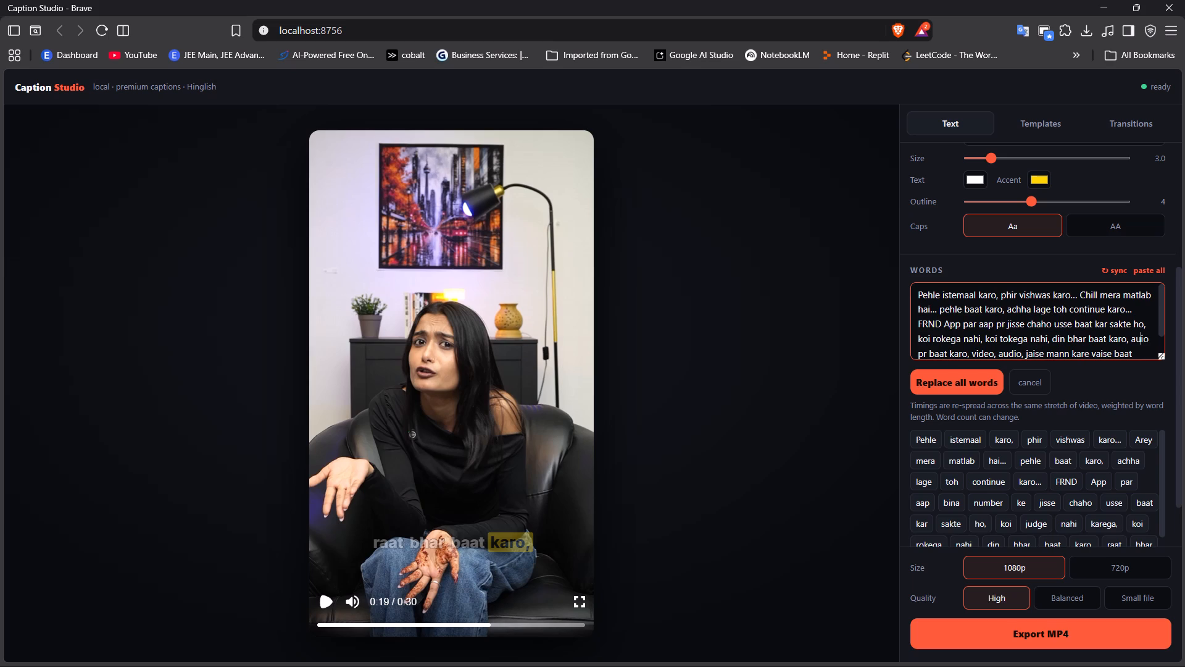
pyautogui.press('d')
# Replace "video, audio," with "video pr baat karo" before "jaise mann kare" in the caption script.
pyautogui.press('Right')
pyautogui.press('Right')
pyautogui.press('Right')
pyautogui.press('Right')
pyautogui.press('Right')
pyautogui.press('Right')
pyautogui.press('Right')
pyautogui.press('Right')
pyautogui.press('Right')
pyautogui.press('Right')
pyautogui.press('Right')
pyautogui.press('Right')
pyautogui.press('Right')
pyautogui.press('Right')
pyautogui.press('Right')
pyautogui.press('Right')
pyautogui.press('Right')
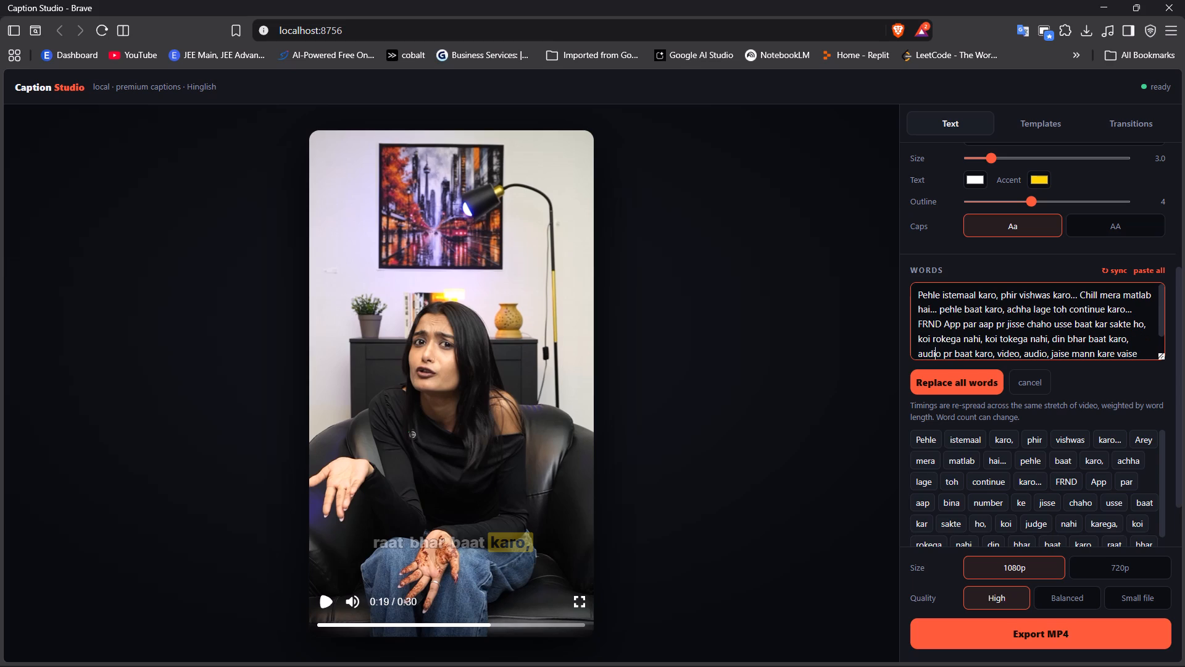
pyautogui.press('Right')
pyautogui.press('Right')
pyautogui.press('Right')
pyautogui.press('Right')
pyautogui.press('Right')
pyautogui.press('Right')
pyautogui.press('Right')
pyautogui.press('Right')
pyautogui.press('Right')
pyautogui.press('Right')
pyautogui.press('Right')
pyautogui.press('Right')
pyautogui.press('Right')
pyautogui.press('BackSpace')
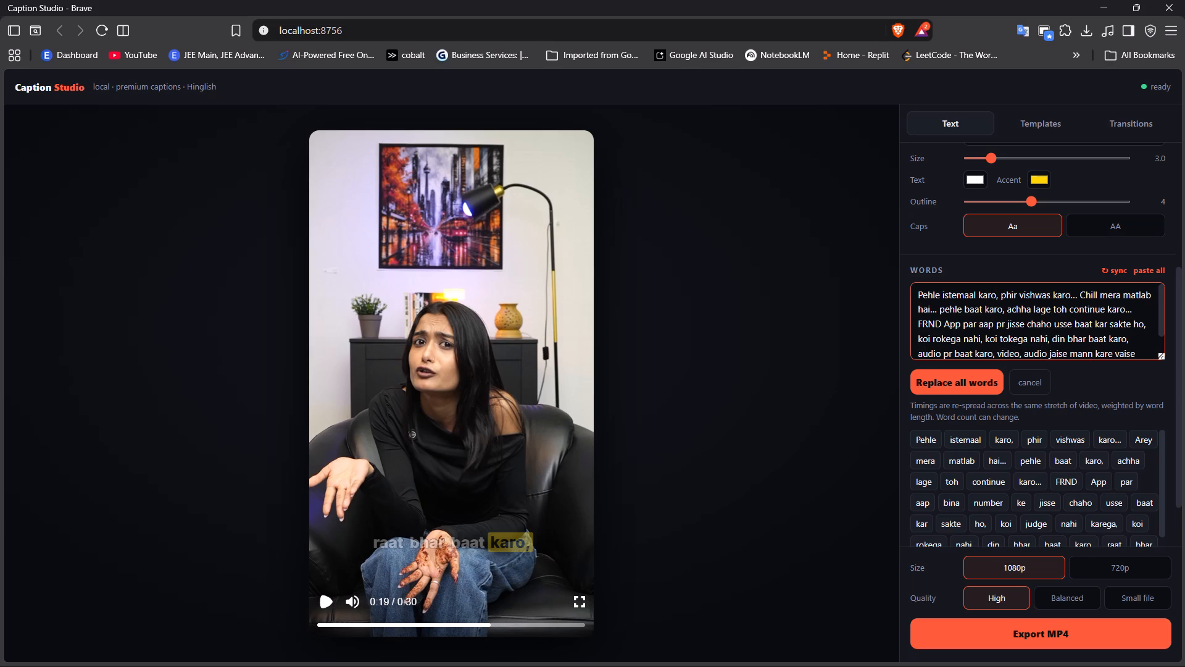
pyautogui.press('BackSpace')
pyautogui.press('BackSpace')
pyautogui.press('BackSpace')
pyautogui.press('BackSpace')
pyautogui.press('BackSpace')
pyautogui.press('BackSpace')
pyautogui.press('BackSpace')
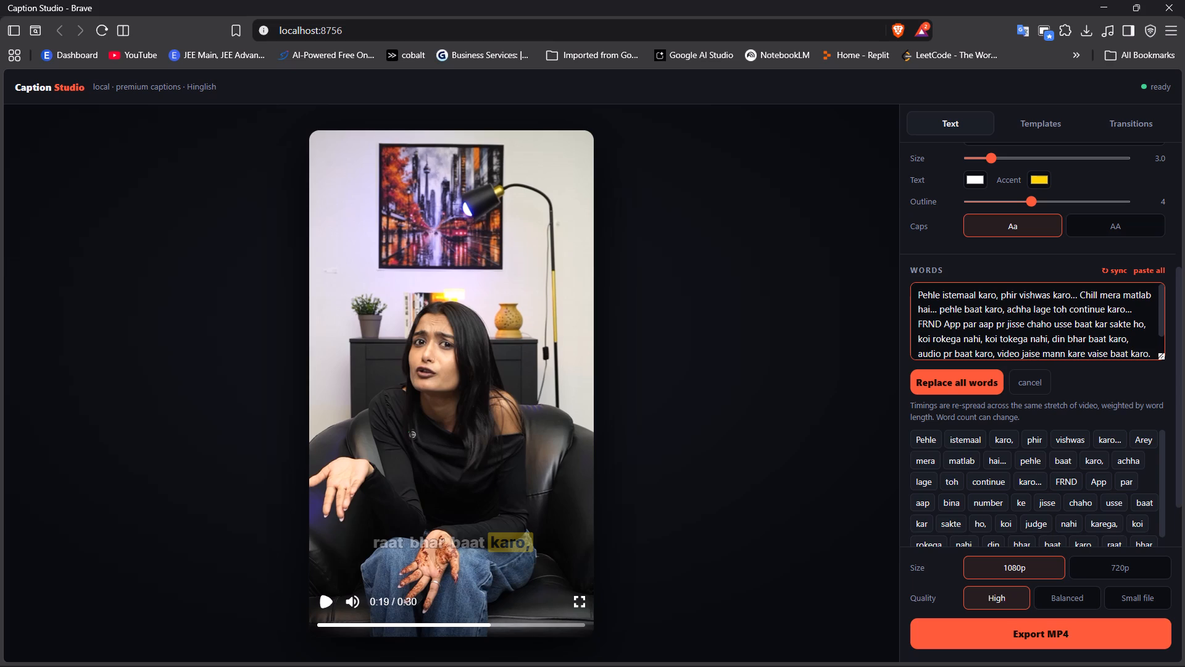
pyautogui.press('space')
pyautogui.write('pr baat karo')
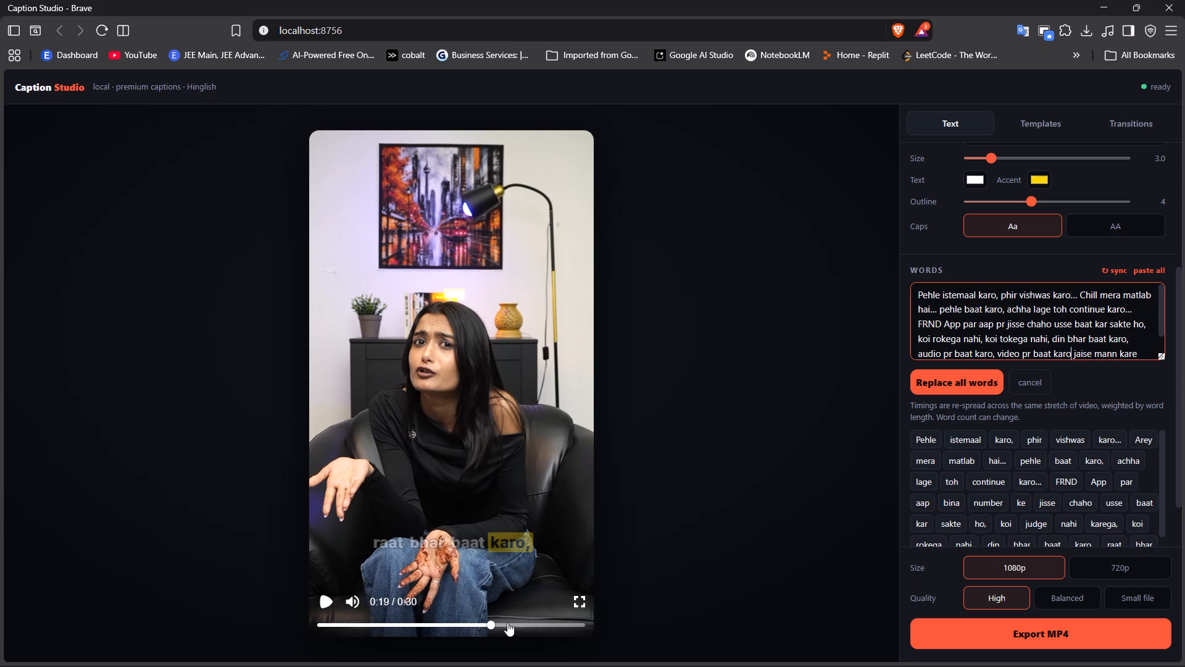
# Preview the following captions and replace "mann kare" with "chaho vaise" after "jaise" in the caption script.
pyautogui.click(478, 626)
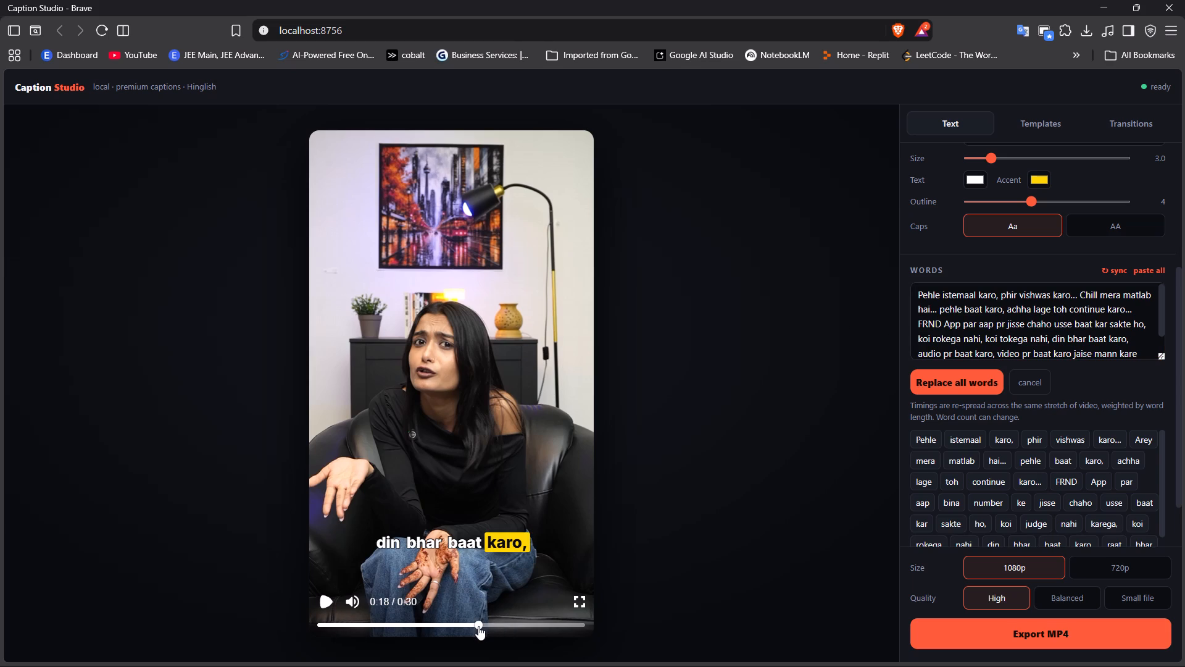
pyautogui.click(323, 600)
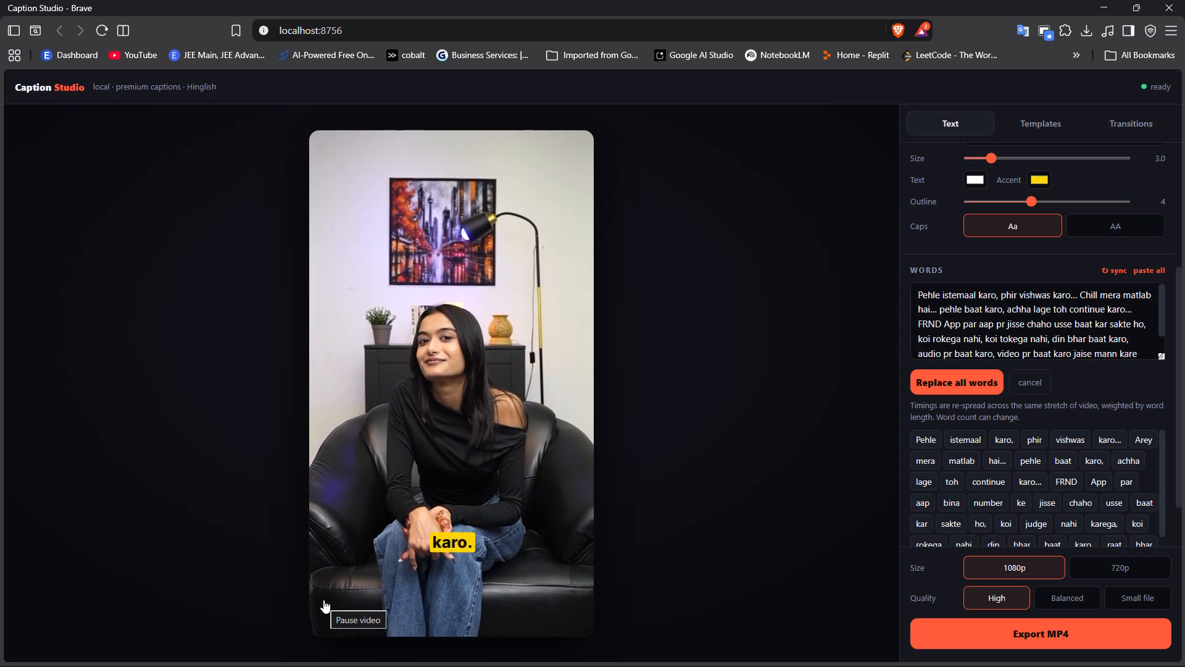
pyautogui.click(323, 600)
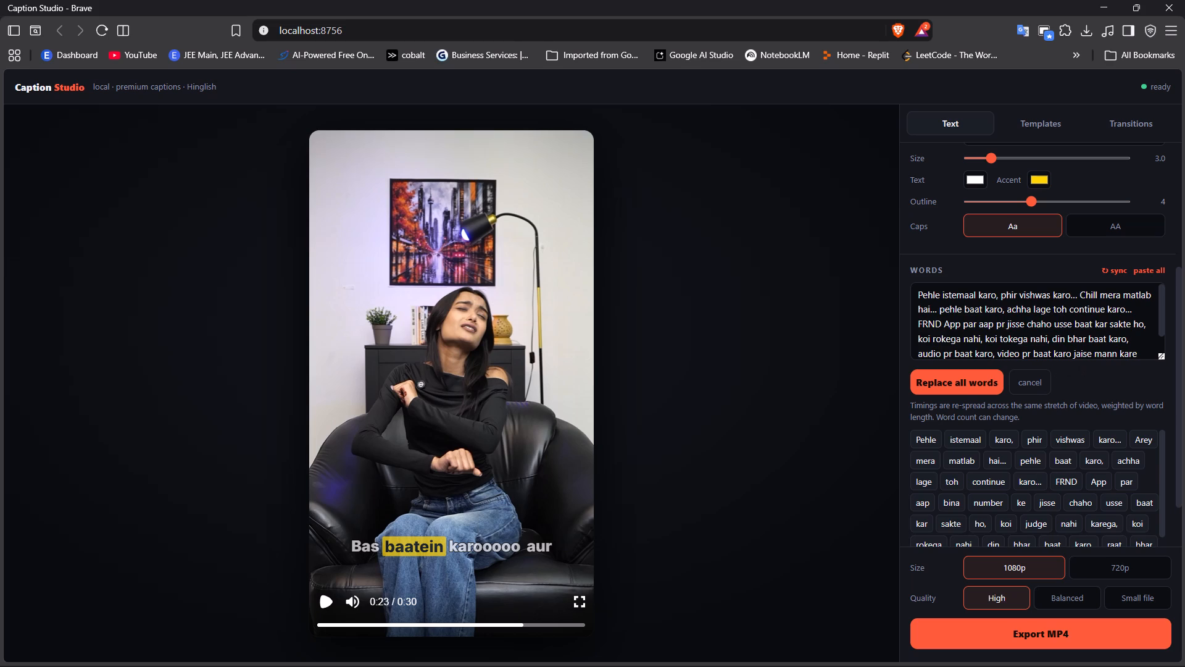
pyautogui.scroll(-1, 1104, 352)
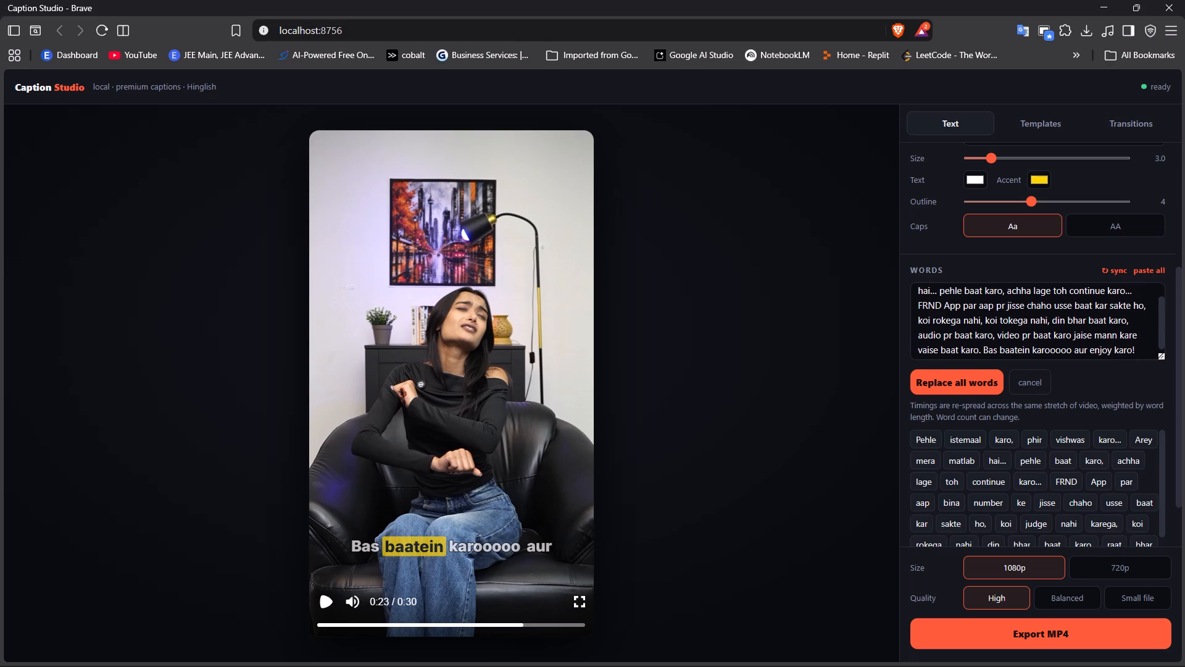
pyautogui.scroll(-1, 1104, 352)
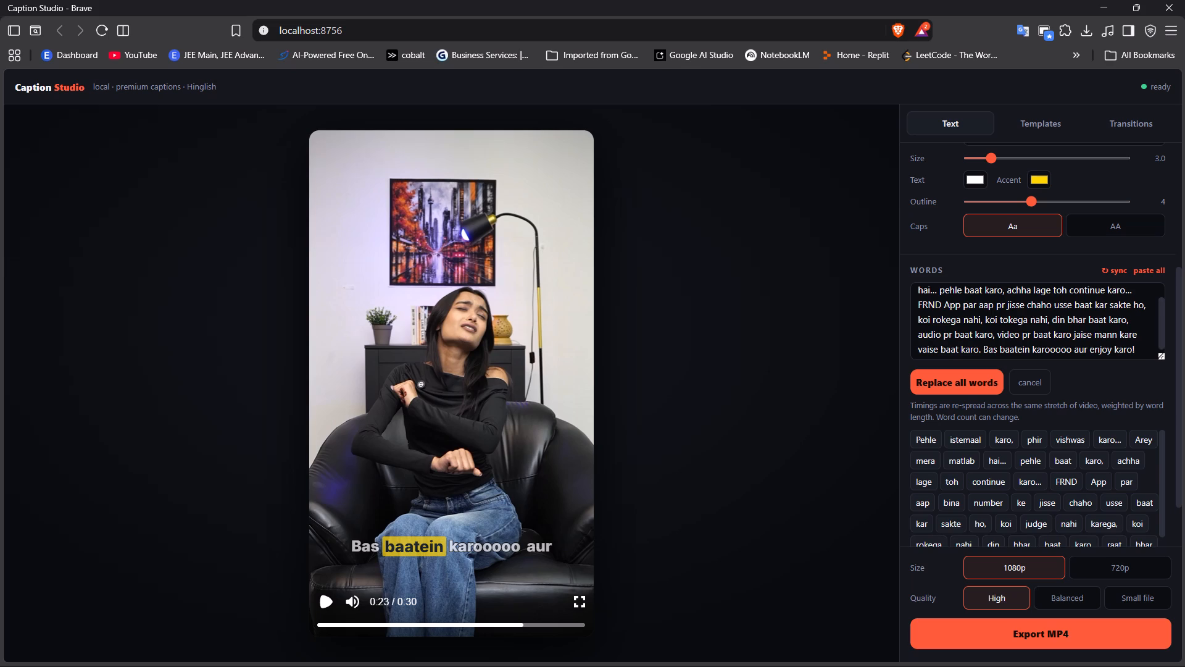
pyautogui.click(1116, 334)
pyautogui.press('BackSpace')
pyautogui.press('BackSpace')
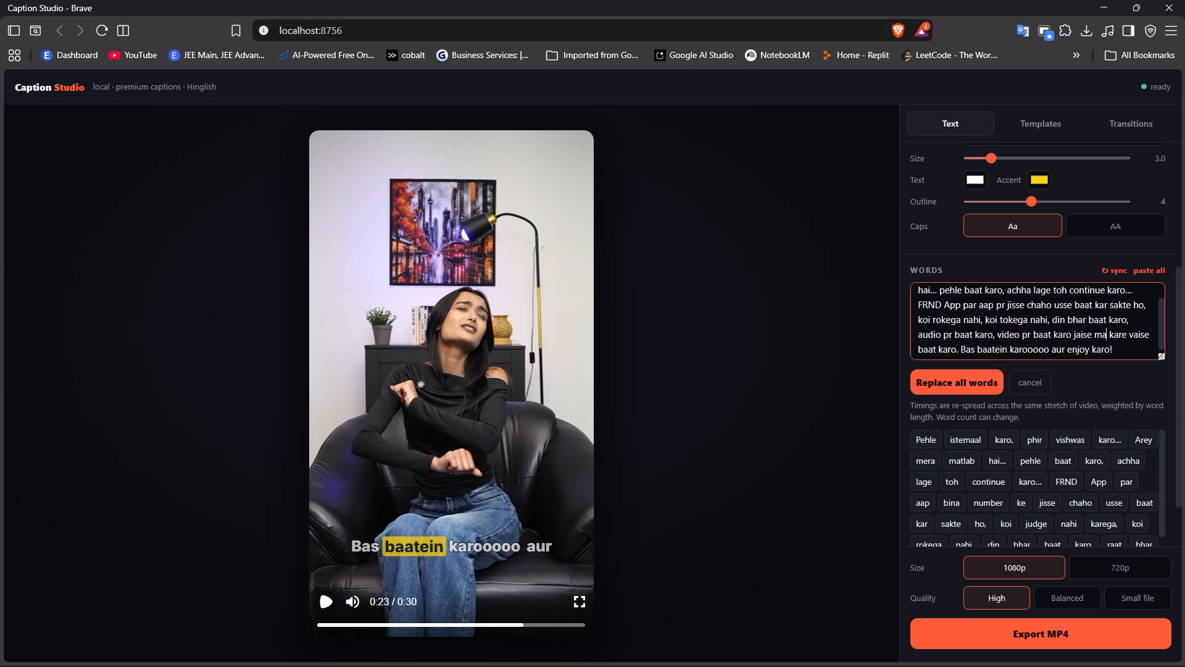
pyautogui.press('BackSpace')
pyautogui.press('BackSpace')
pyautogui.press('BackSpace')
pyautogui.press('Delete')
pyautogui.press('Delete')
pyautogui.press('Delete')
pyautogui.press('Delete')
pyautogui.press('Delete')
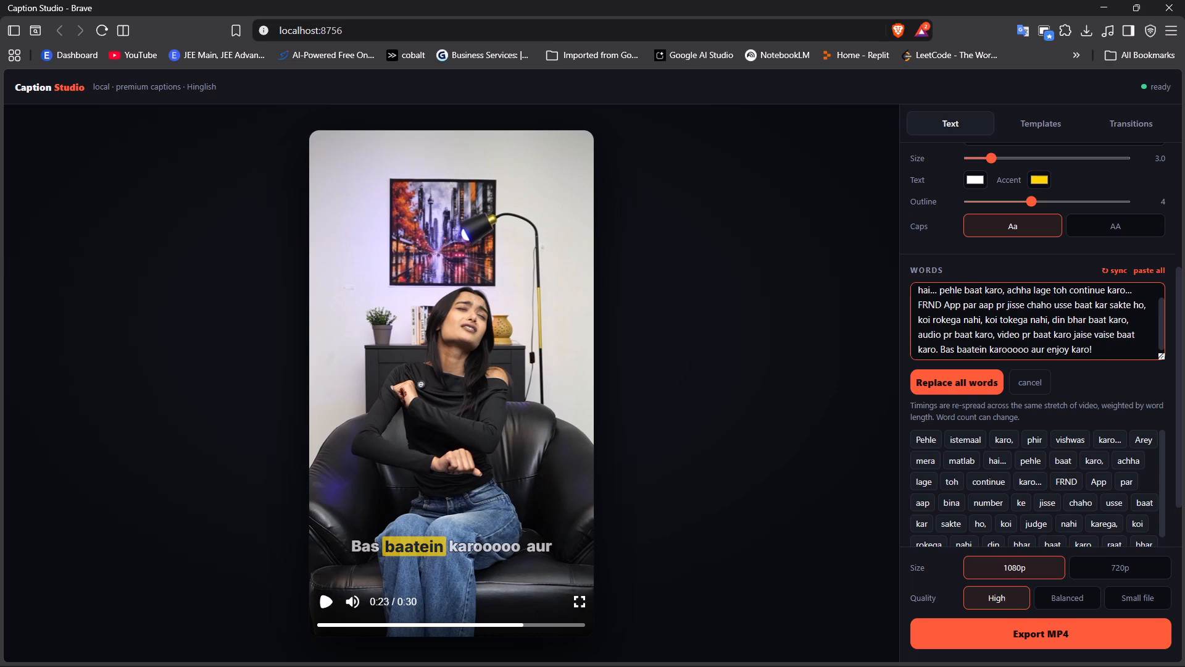
pyautogui.press('space')
pyautogui.write('chaho vaise')
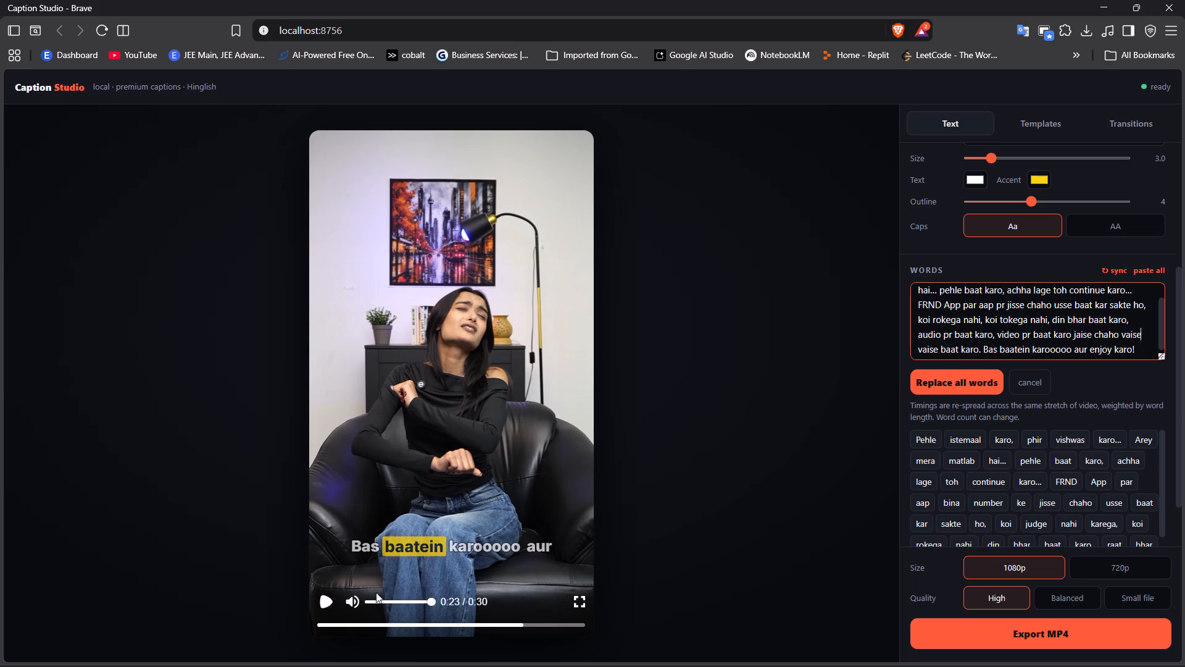
# Preview the closing captions and insert "dher saari" before "baatein karooooo" in the caption script.
pyautogui.click(510, 625)
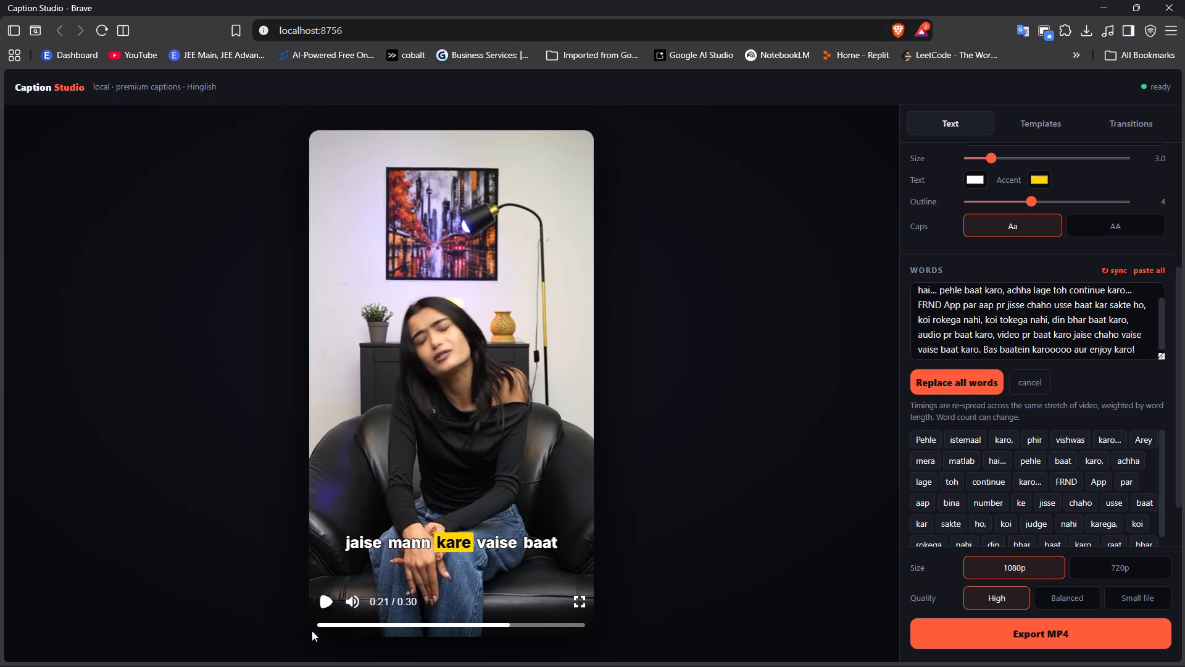
pyautogui.click(321, 605)
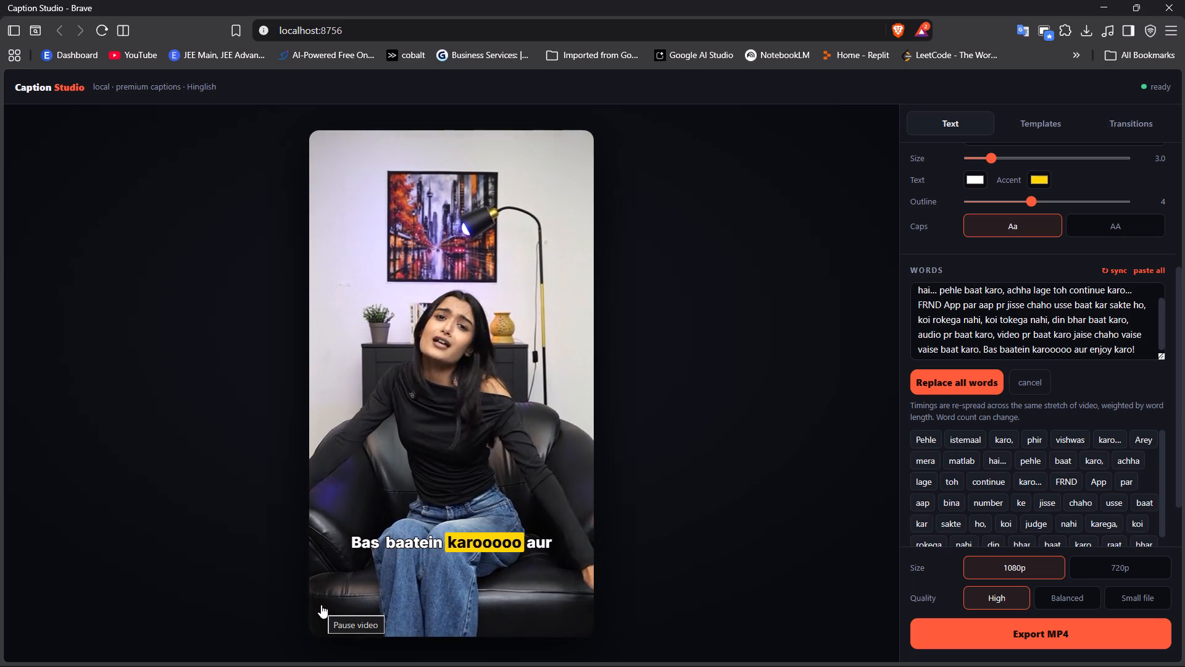
pyautogui.click(321, 605)
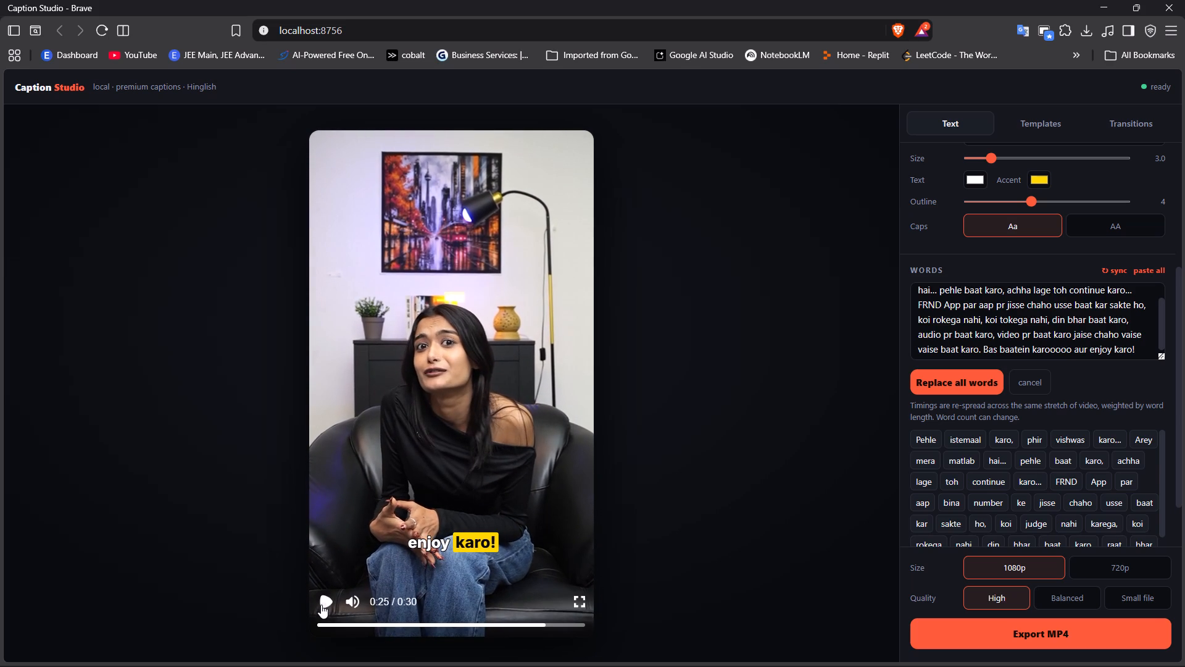
pyautogui.click(1000, 352)
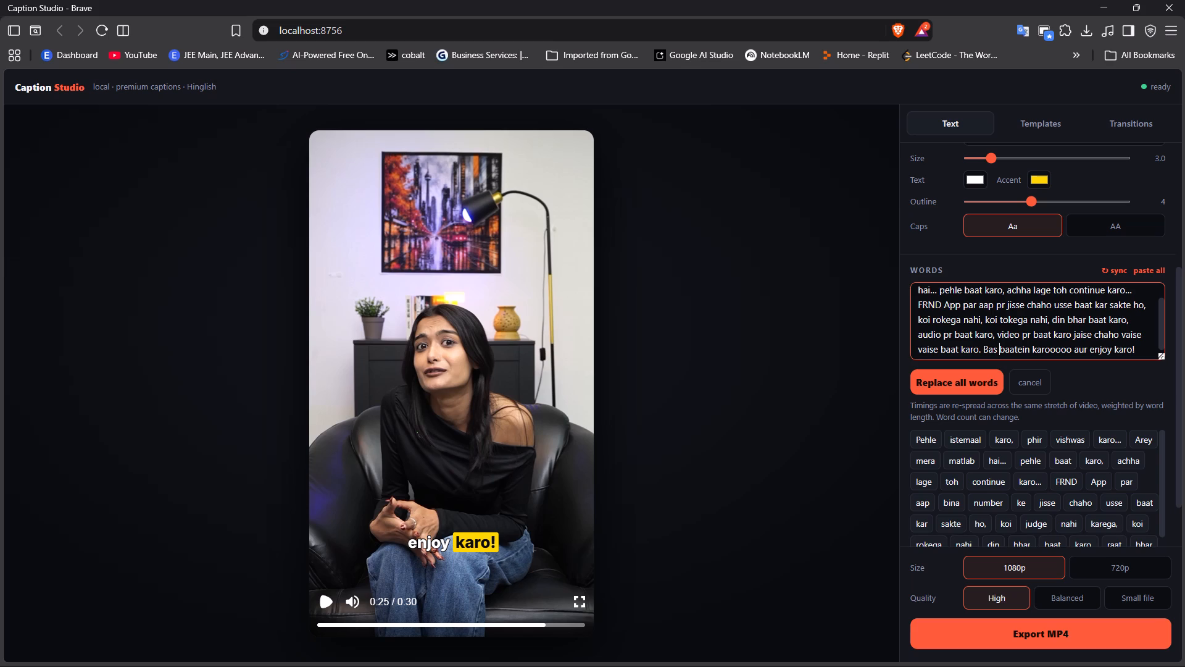
pyautogui.write('dher saari')
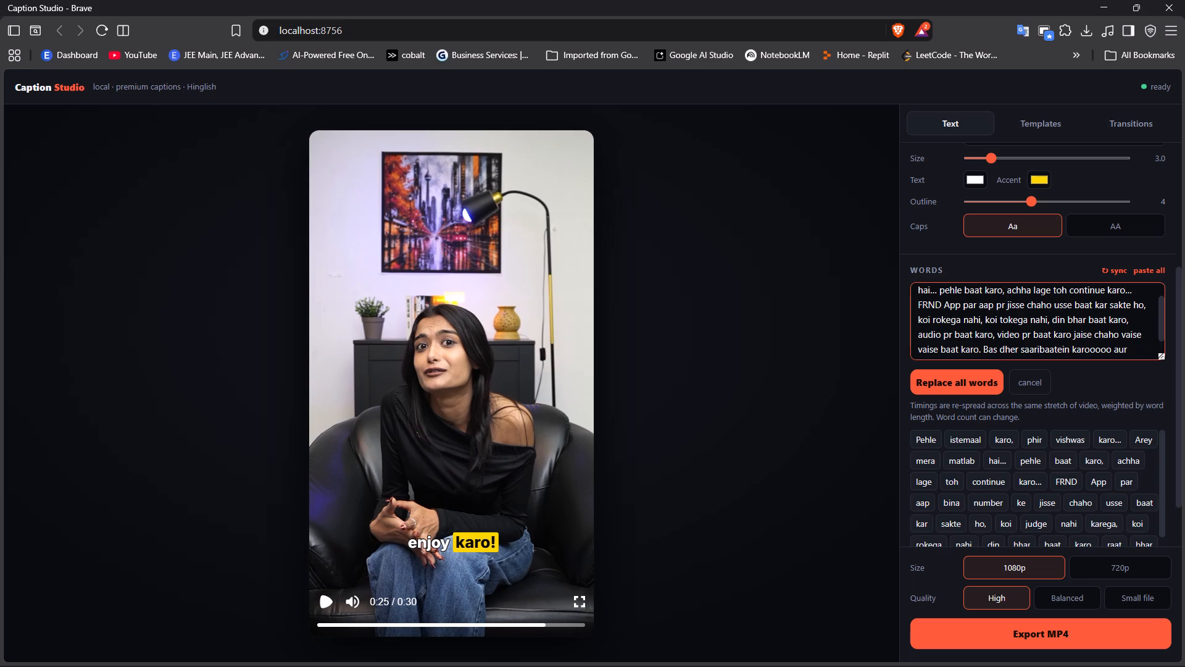
pyautogui.press('space')
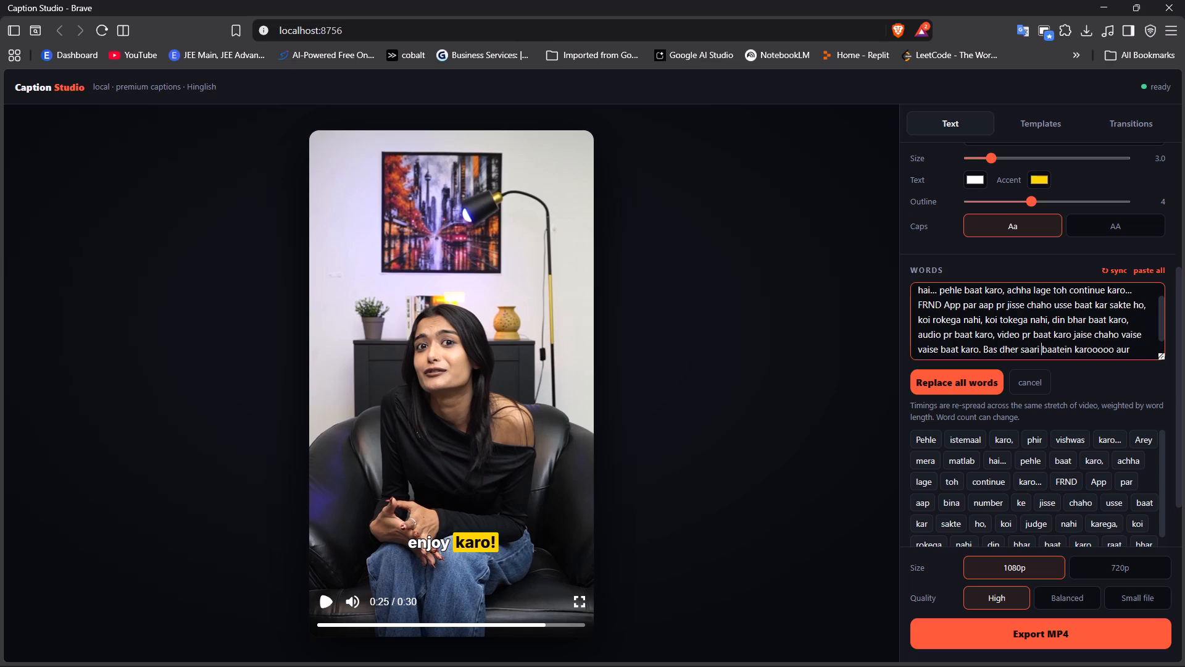
# Replace all caption words with the edited script and sync them to the audio.
pyautogui.click(977, 380)
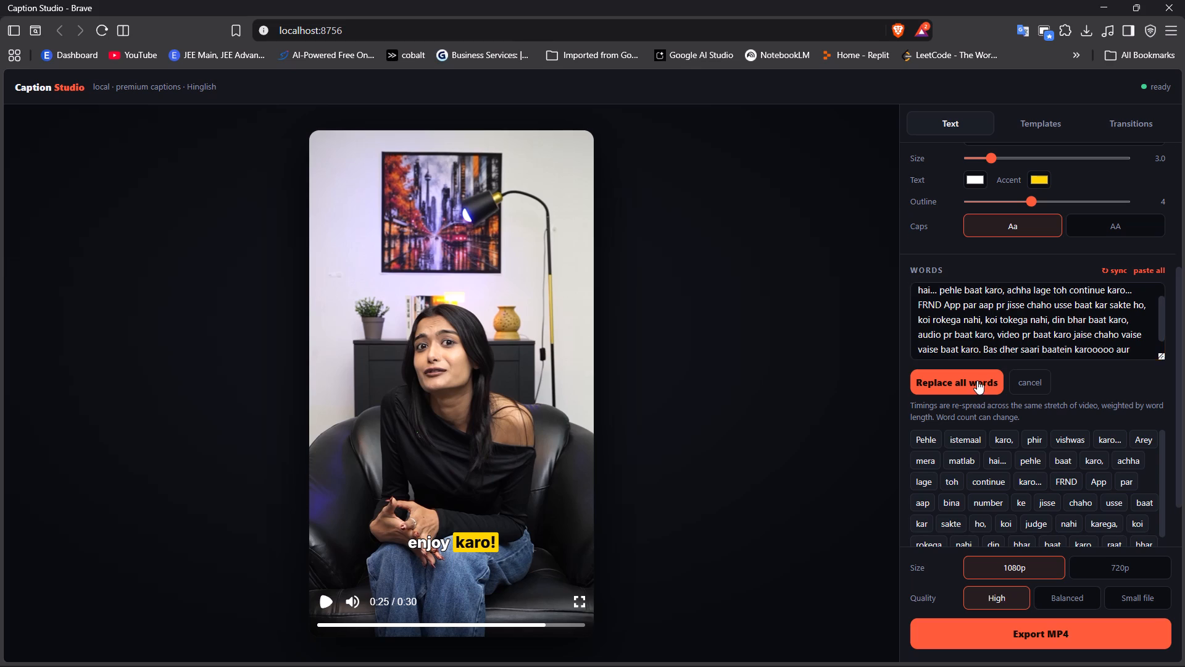
pyautogui.click(1117, 324)
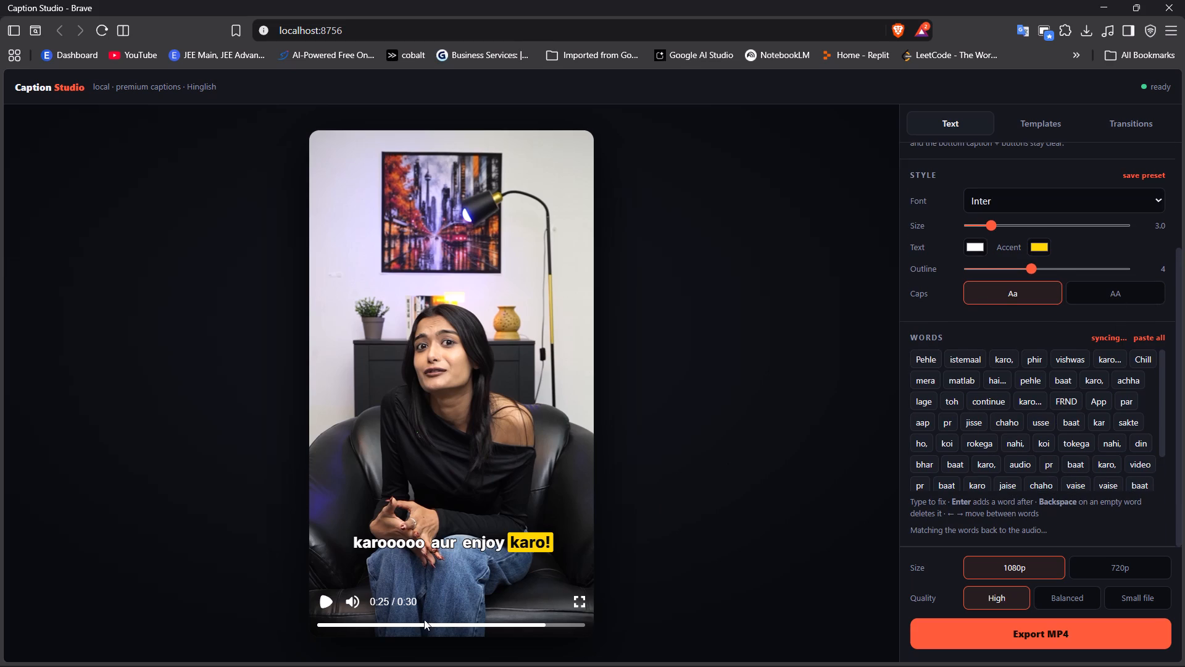
# Play the video from the start through the closing line to check the synced captions against the speech.
pyautogui.click(325, 623)
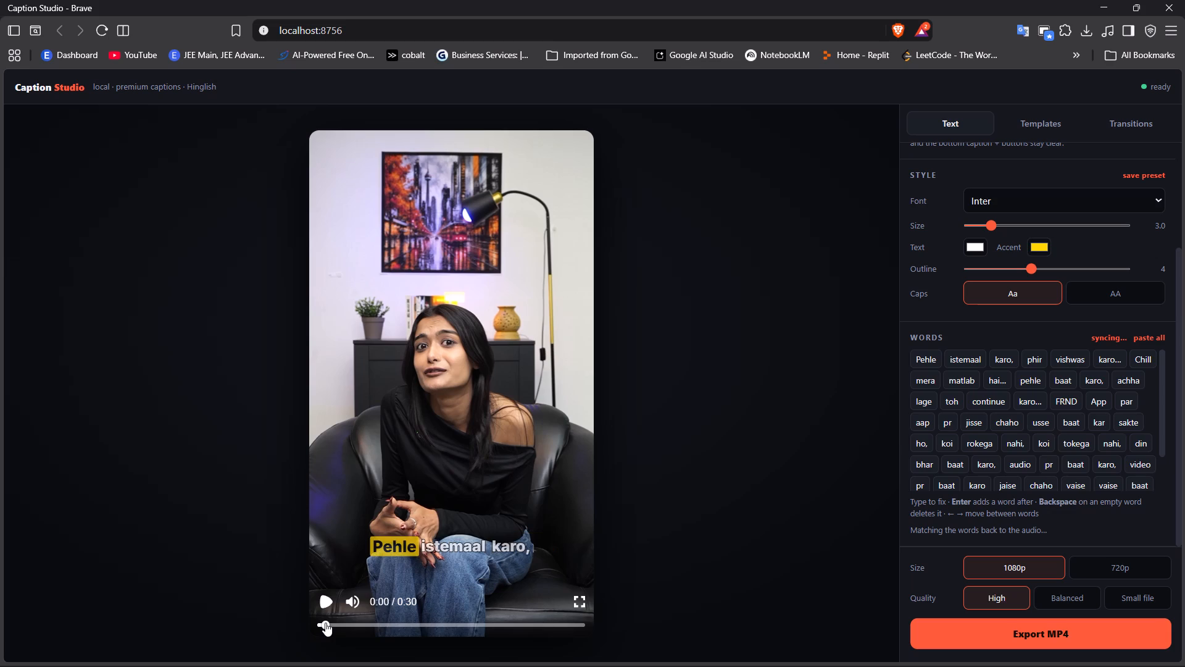
pyautogui.moveTo(325, 623); pyautogui.dragTo(291, 631)
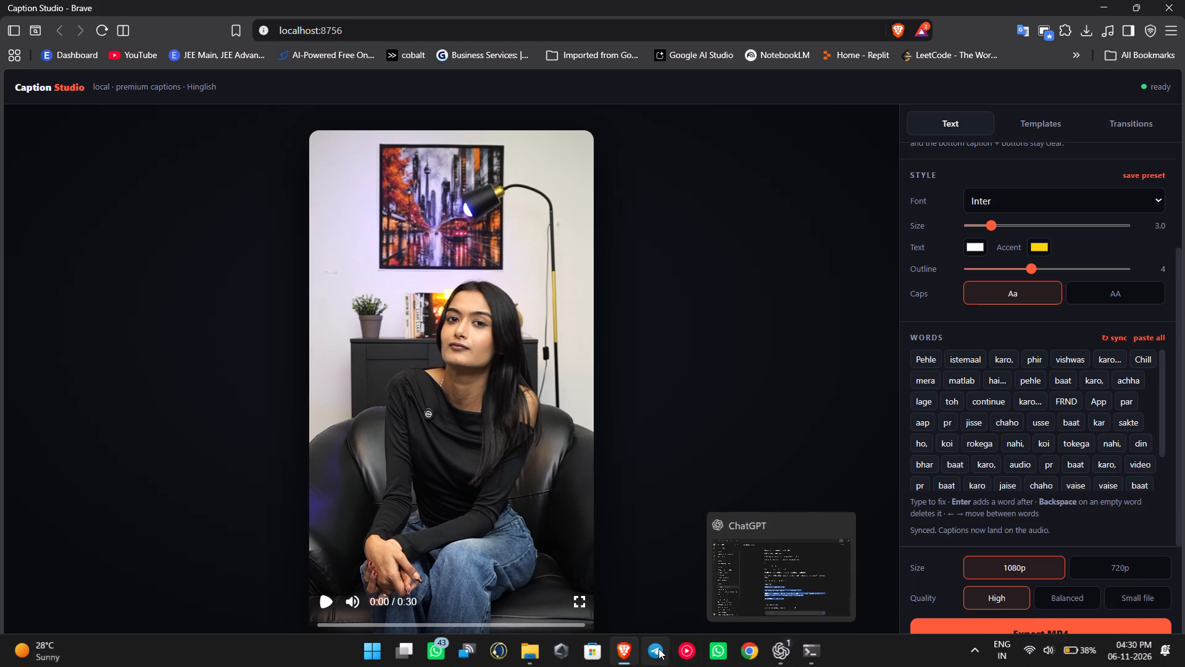
pyautogui.click(320, 600)
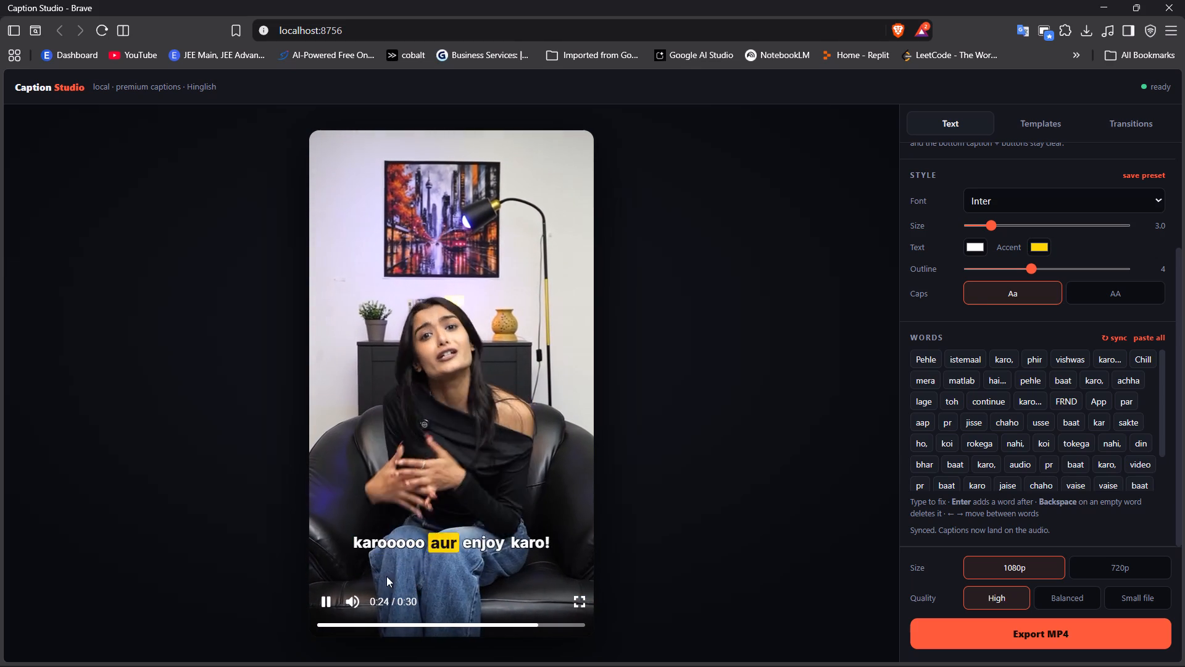
pyautogui.click(327, 601)
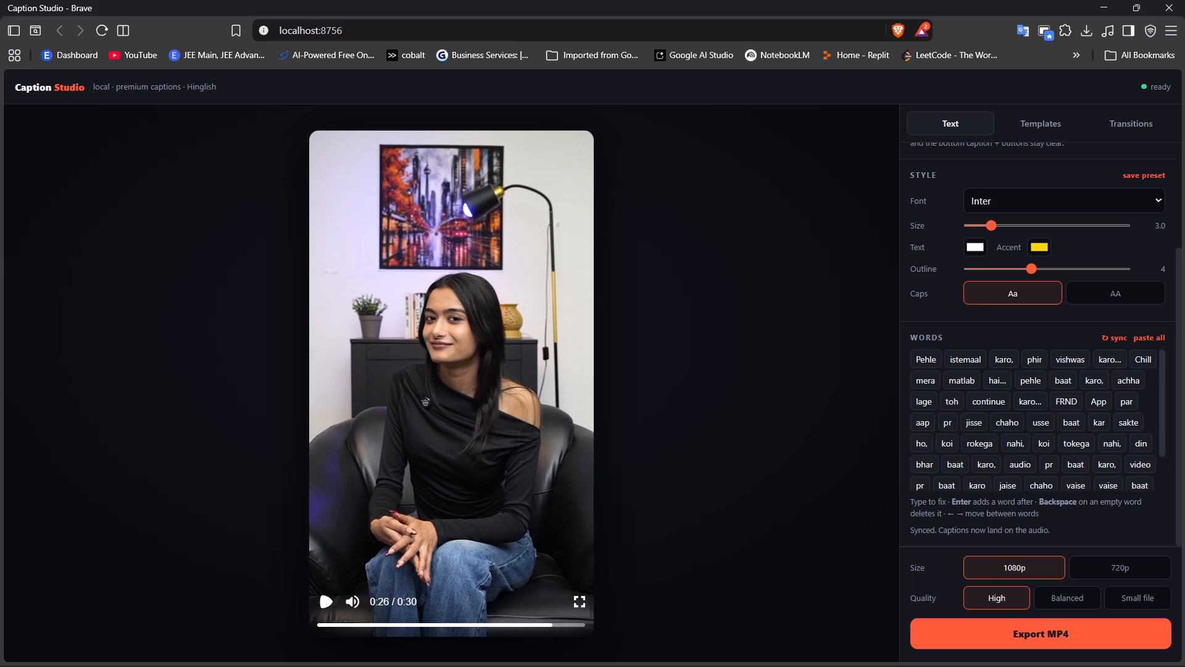
# Insert "raat bhar baat karo," before "audio pr baat karo" in the caption script and replace all words with it.
pyautogui.click(1141, 337)
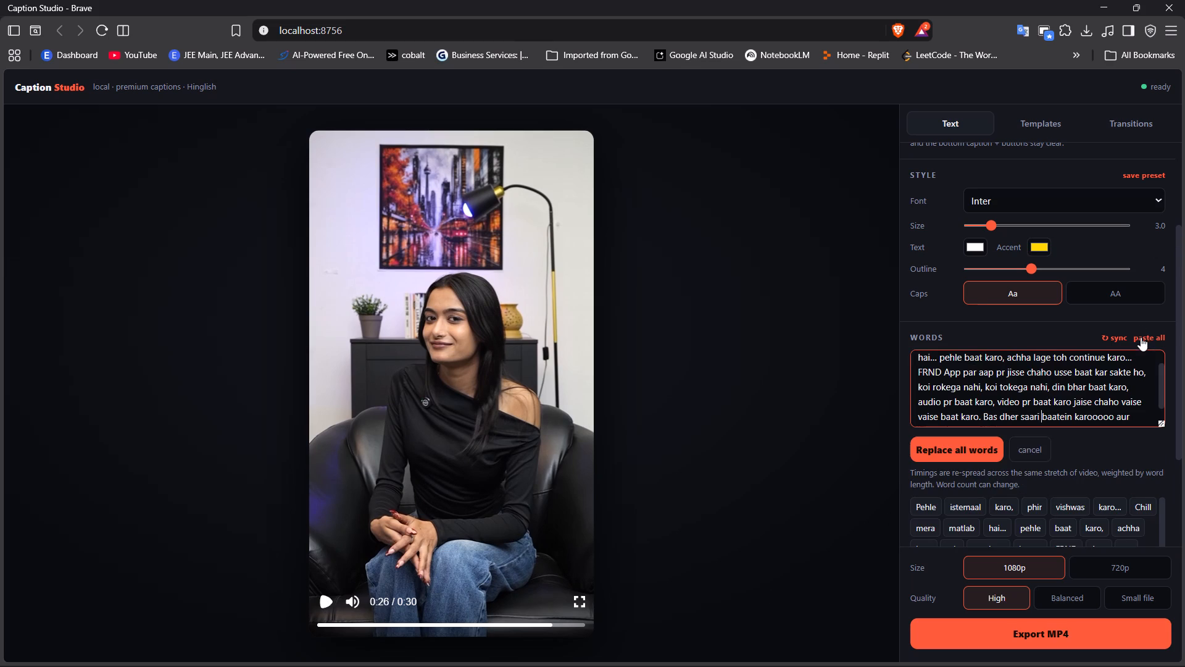
pyautogui.click(1126, 387)
pyautogui.press('Right')
pyautogui.press('Right')
pyautogui.press('space')
pyautogui.press('r')
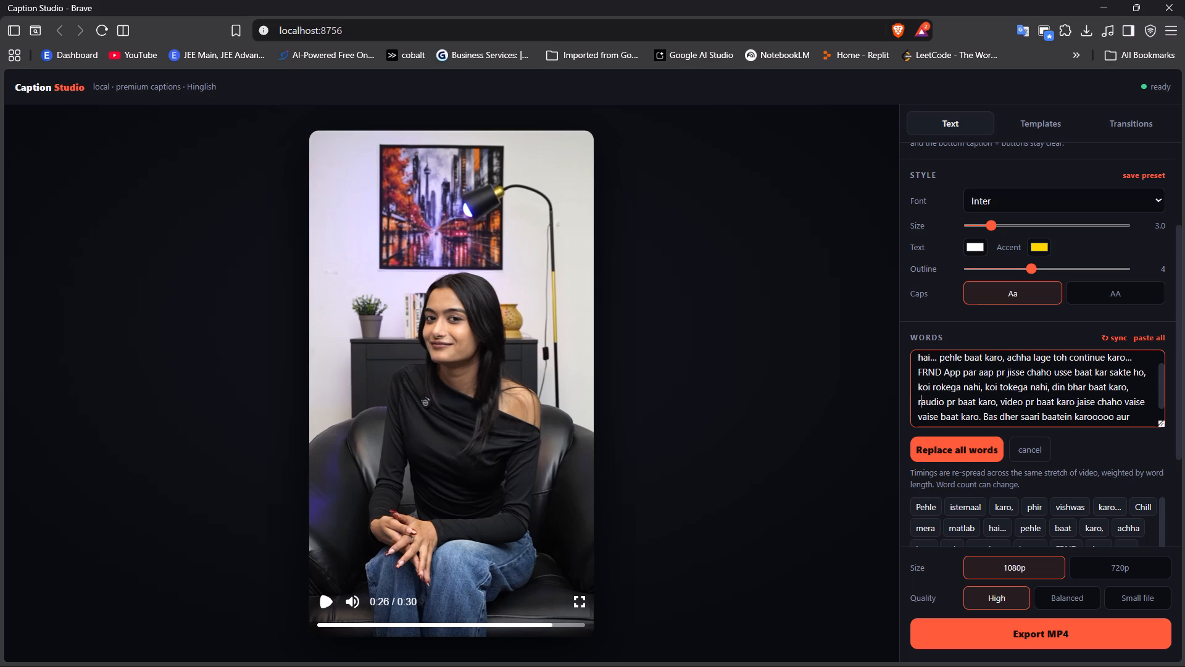
pyautogui.write('aat bhar')
pyautogui.press('space')
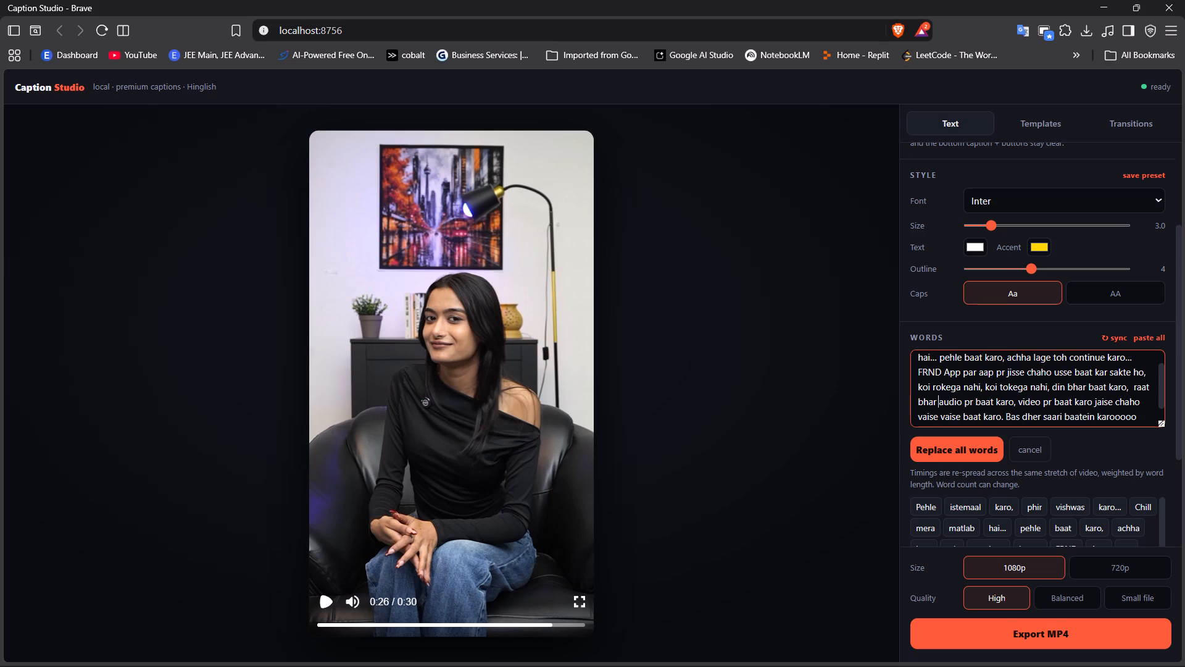
pyautogui.write('baat karo')
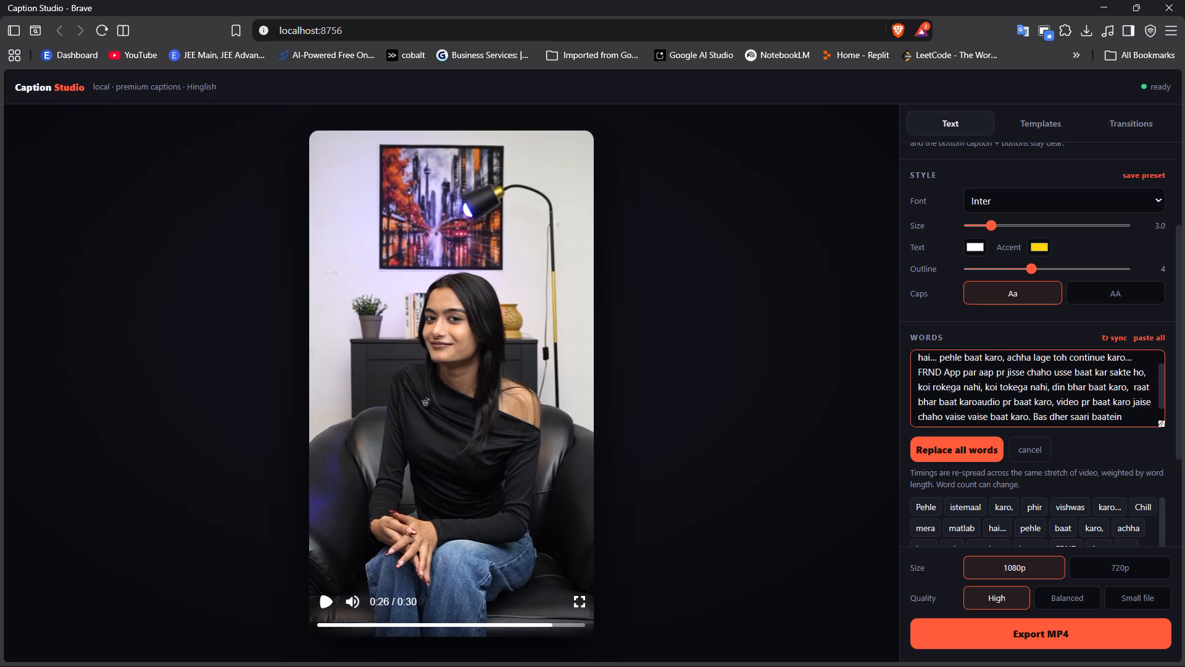
pyautogui.write(',')
pyautogui.press('space')
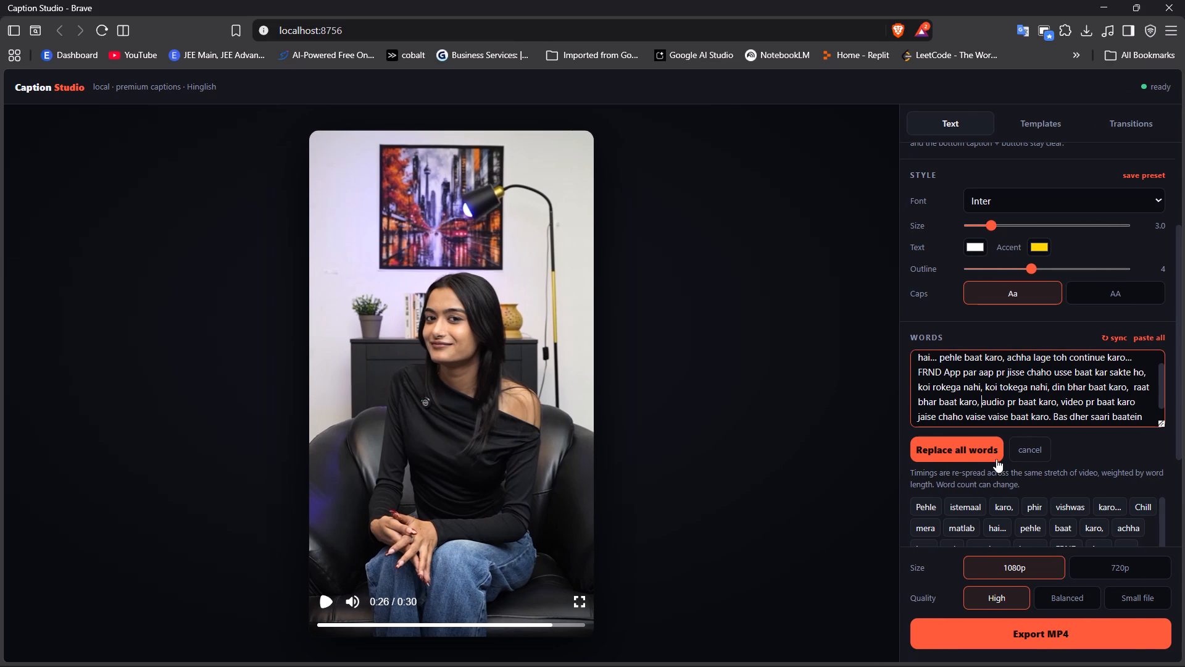
pyautogui.click(981, 448)
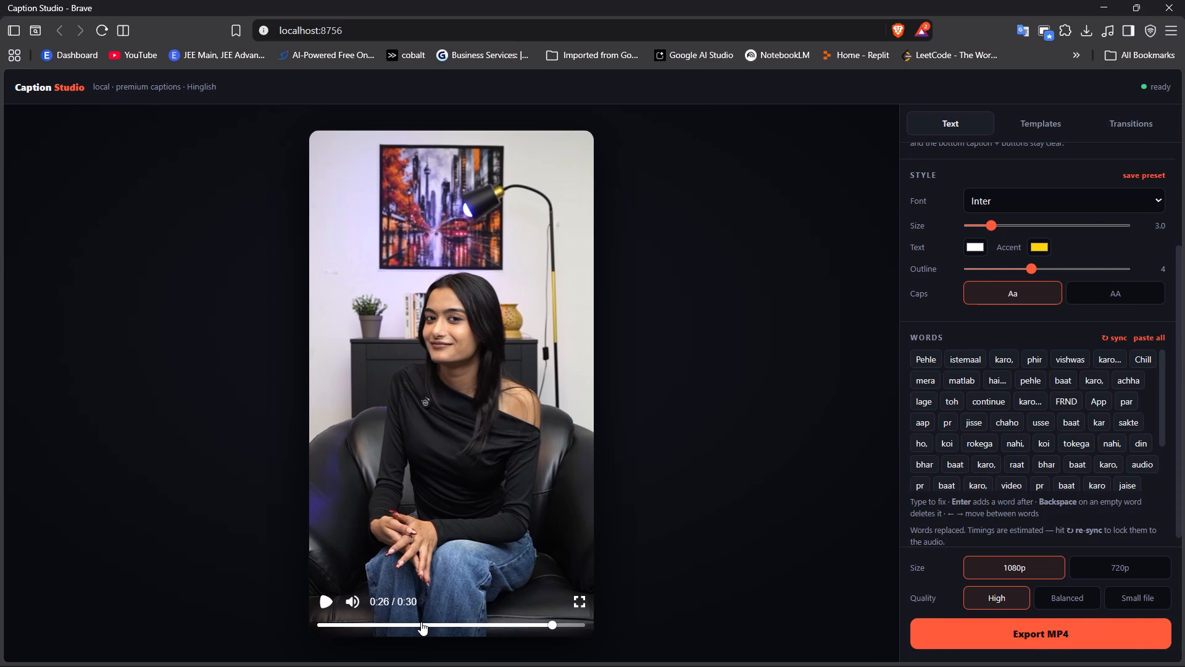
# Play the section from the "FRND App" line onward to check the replaced captions against the speech.
pyautogui.click(421, 622)
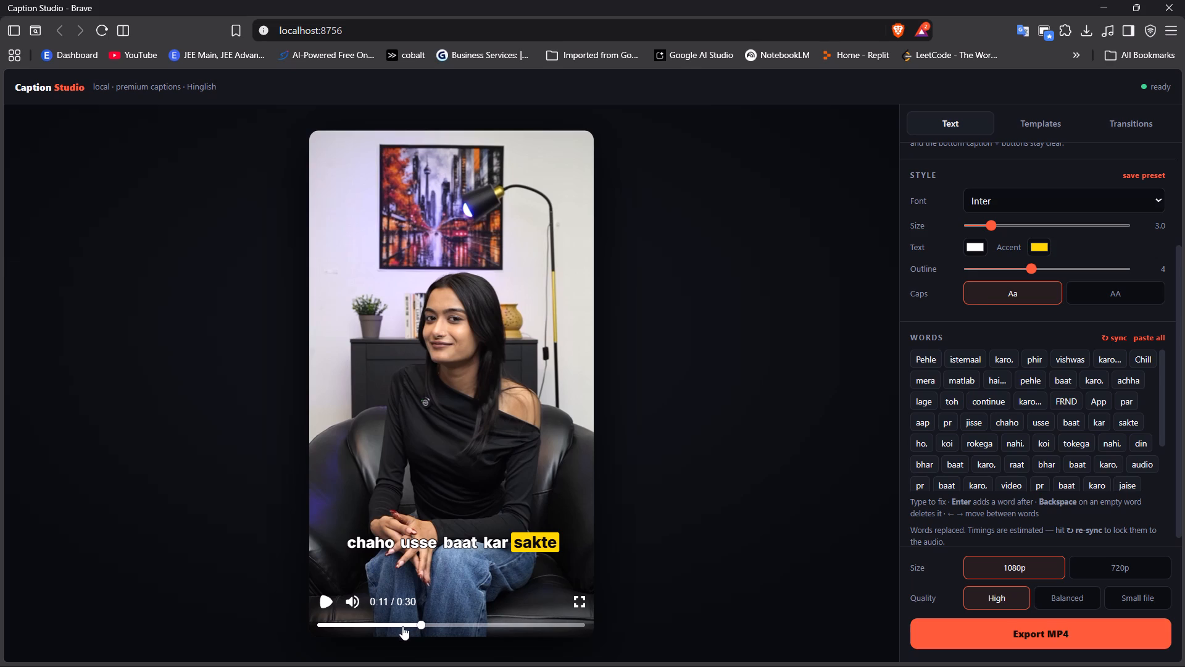
pyautogui.click(397, 621)
pyautogui.press('space')
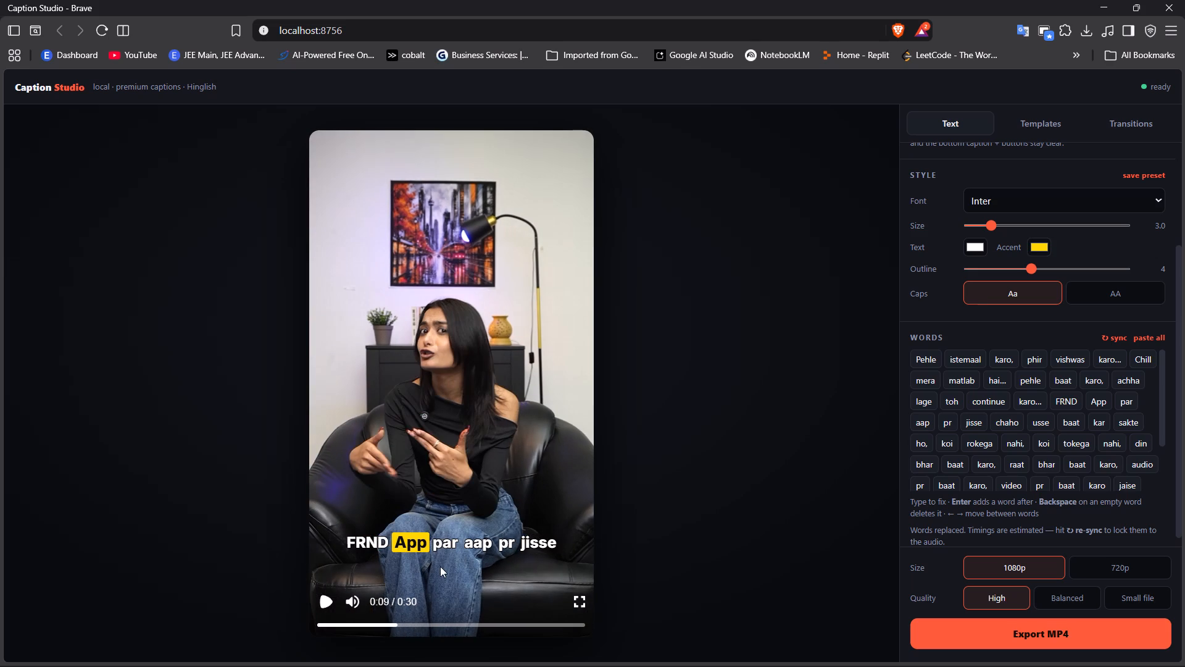
pyautogui.click(322, 603)
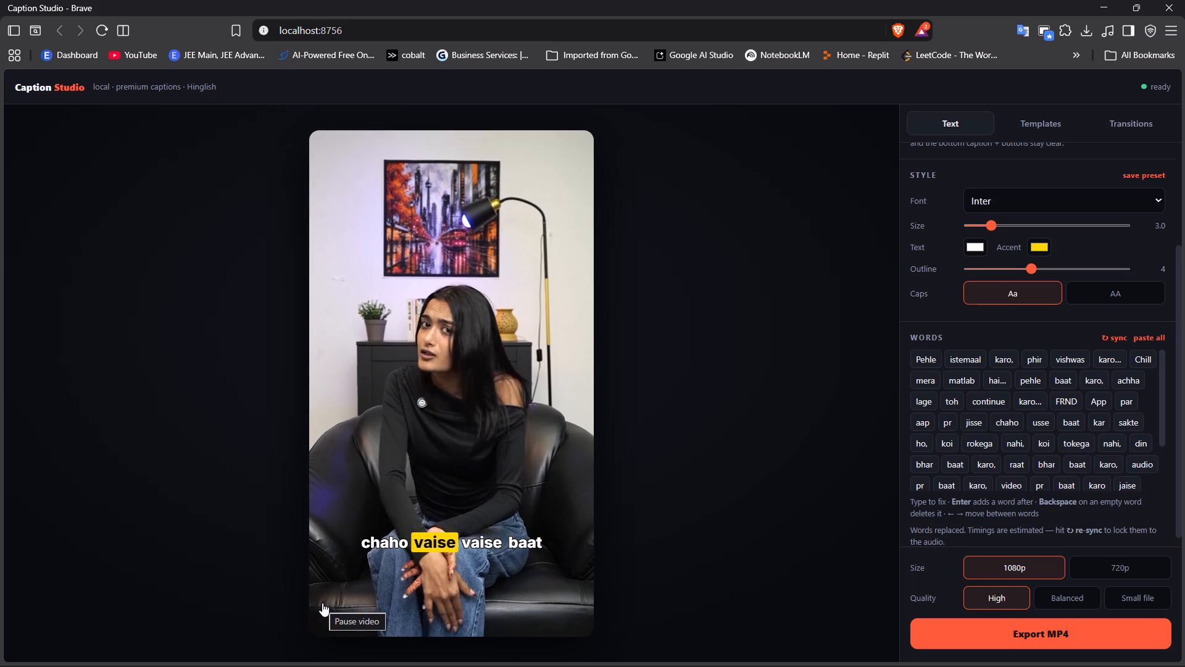
pyautogui.click(322, 603)
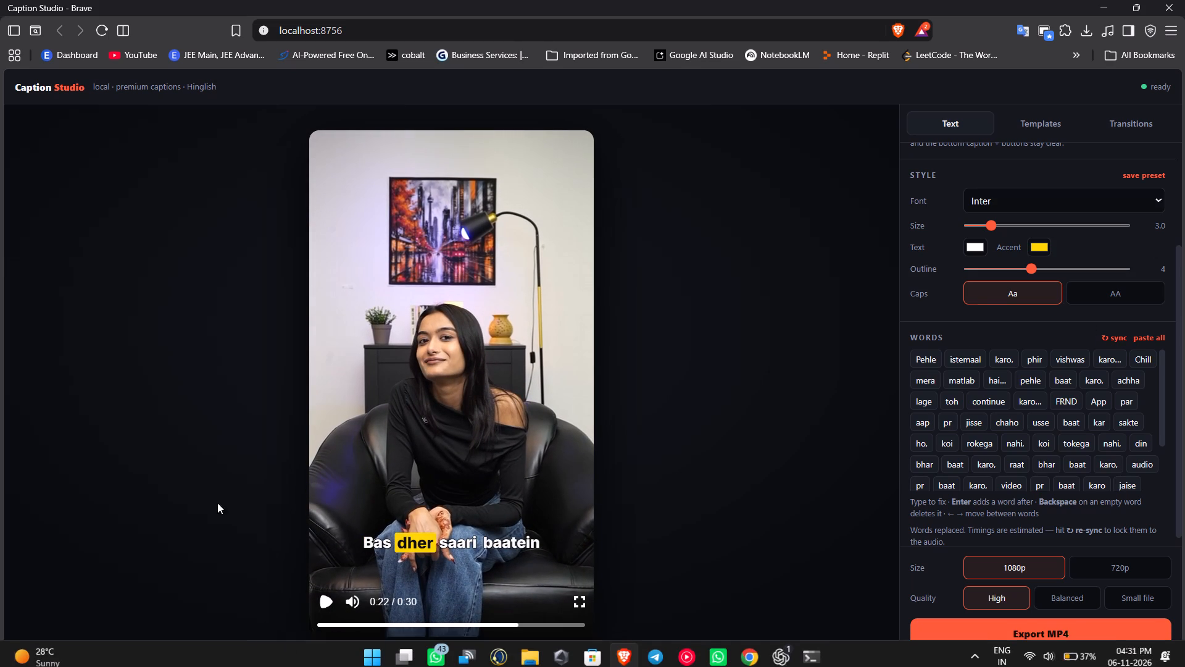
pyautogui.click(418, 624)
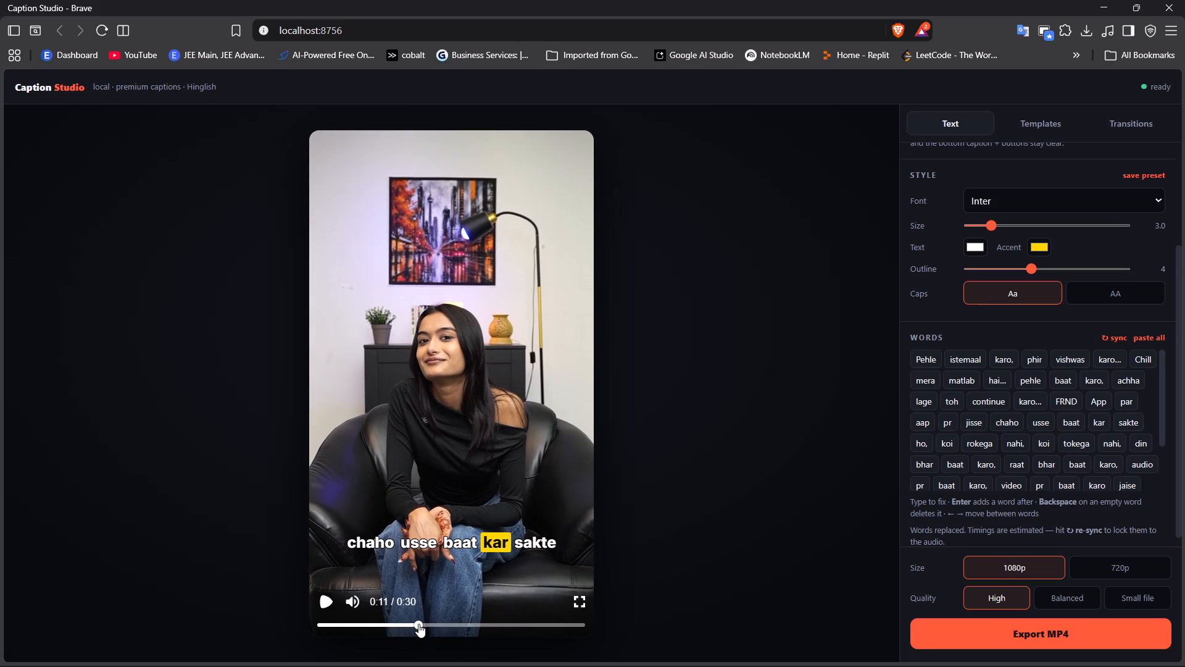
pyautogui.press('space')
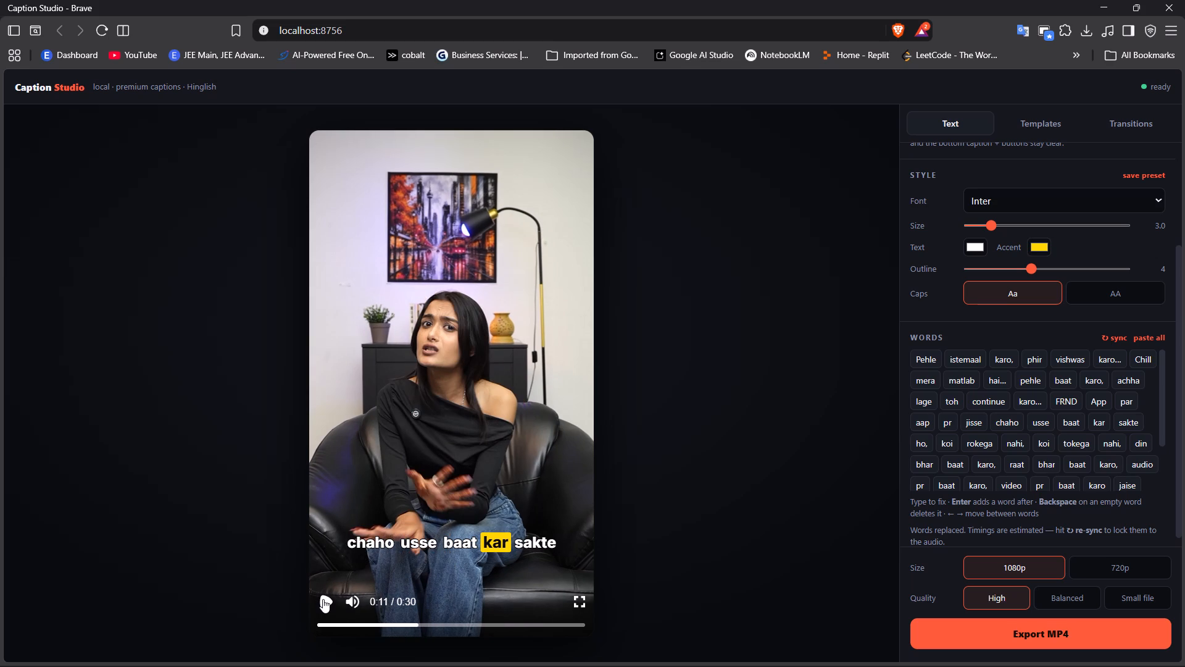
pyautogui.click(323, 599)
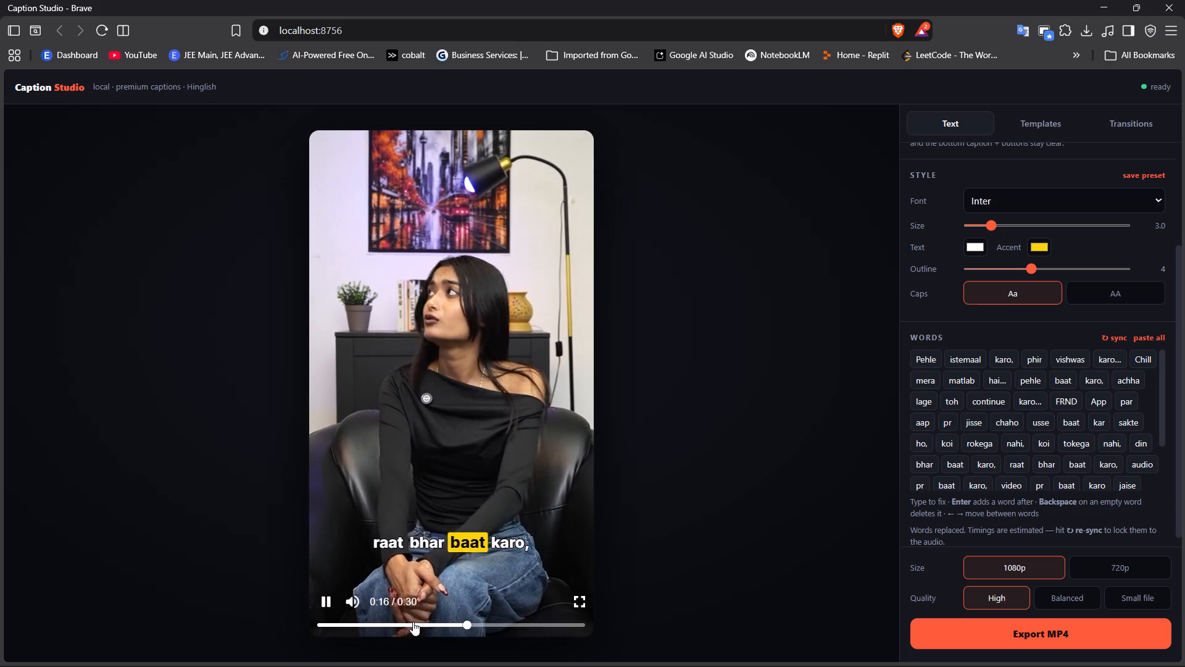
# Sync the caption words to the audio again and preview them from the "achha lage toh continue" line onward.
pyautogui.click(1111, 339)
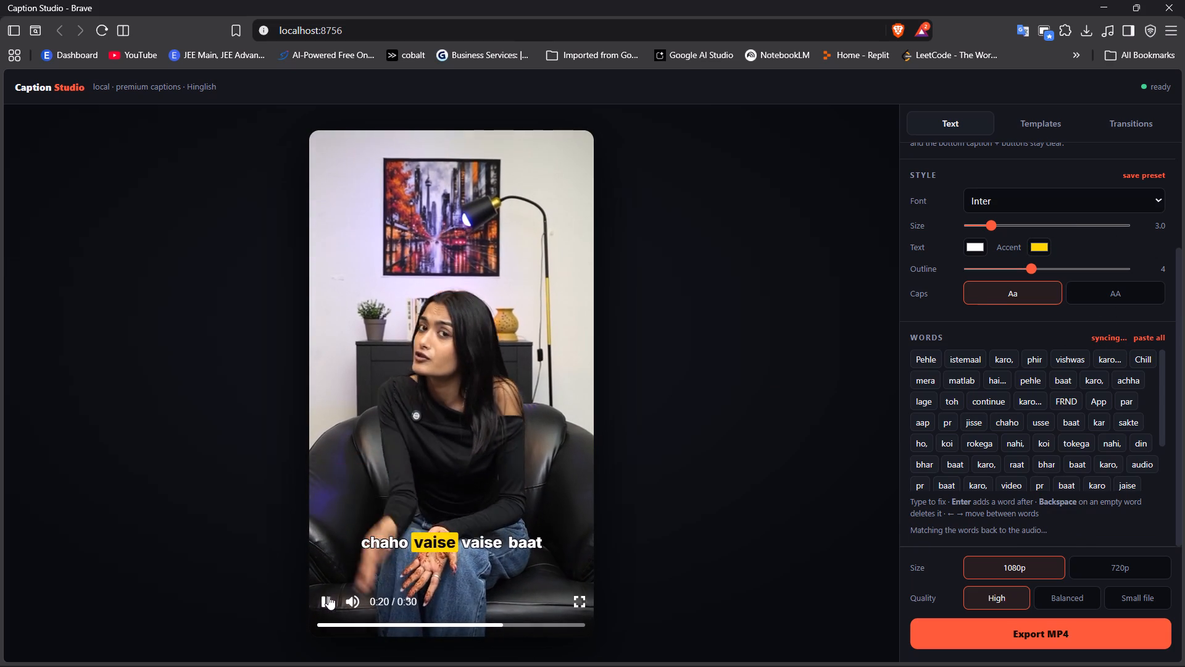
pyautogui.click(328, 596)
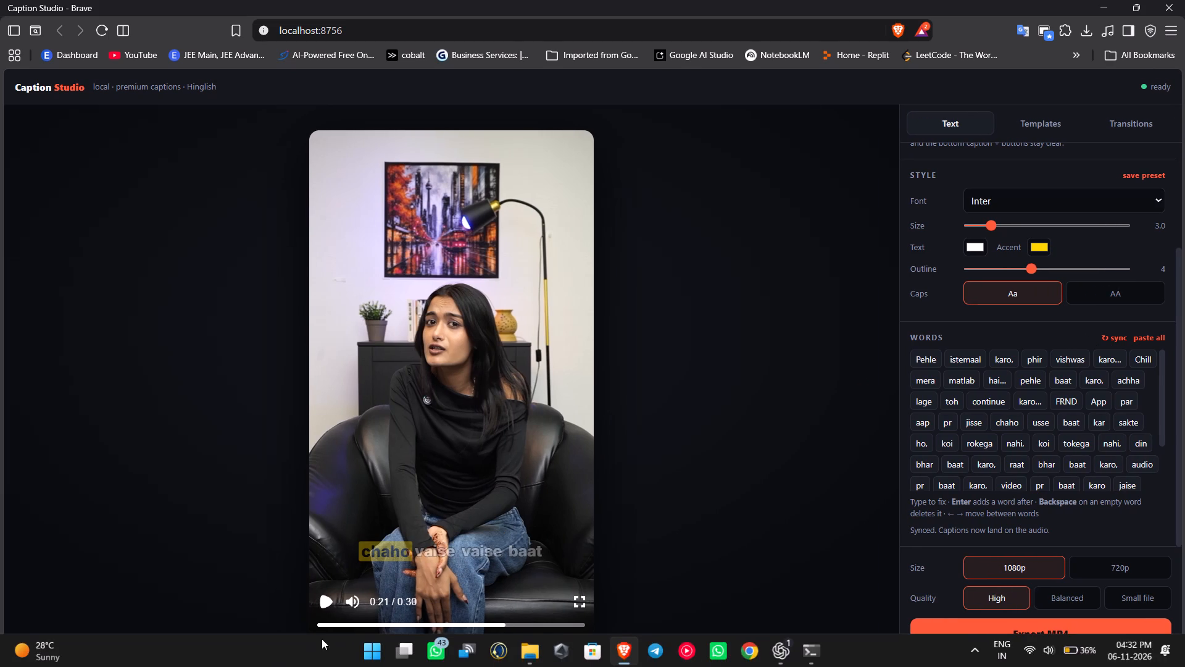
pyautogui.click(394, 625)
pyautogui.press('space')
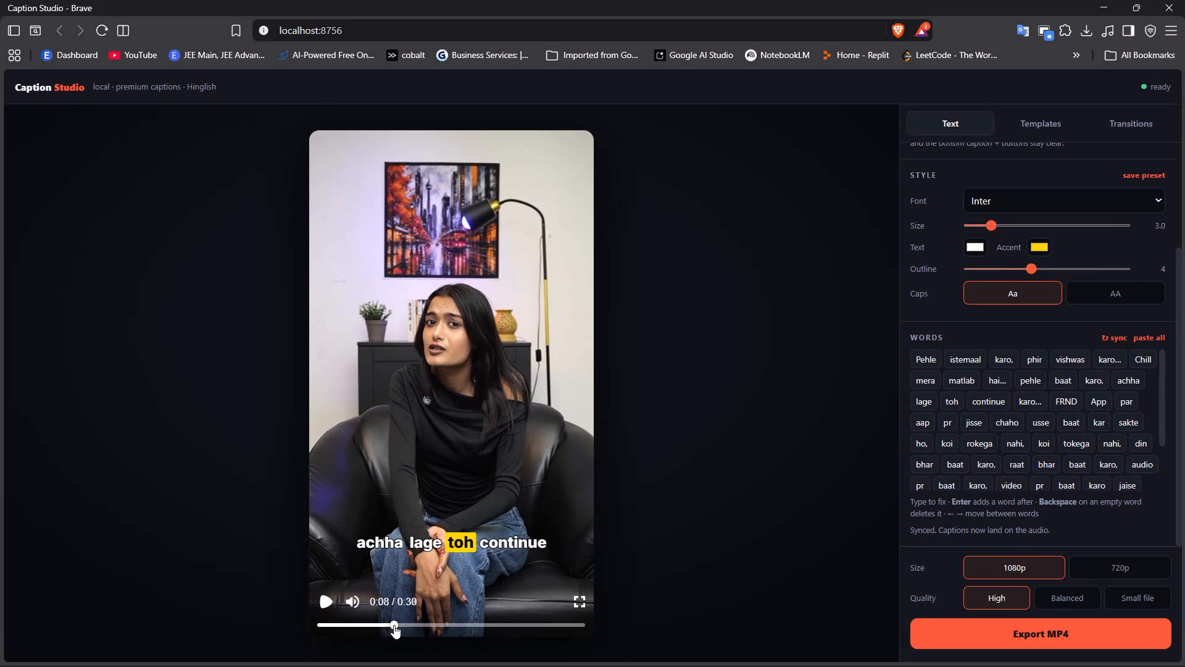
pyautogui.click(318, 590)
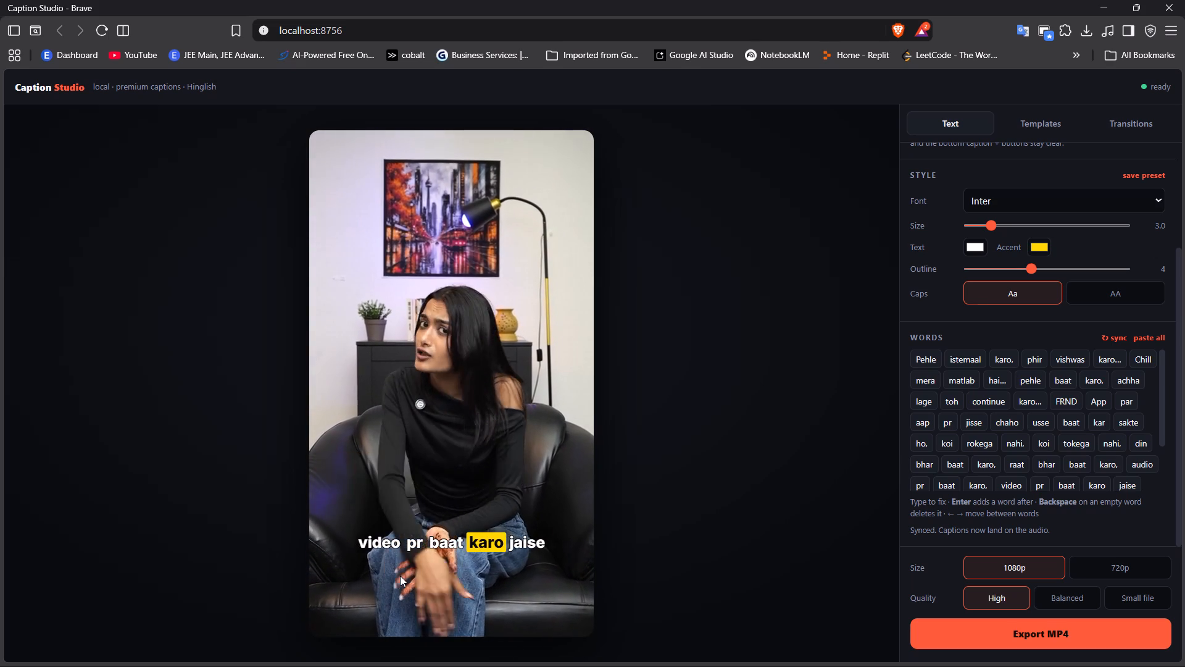
pyautogui.press('space')
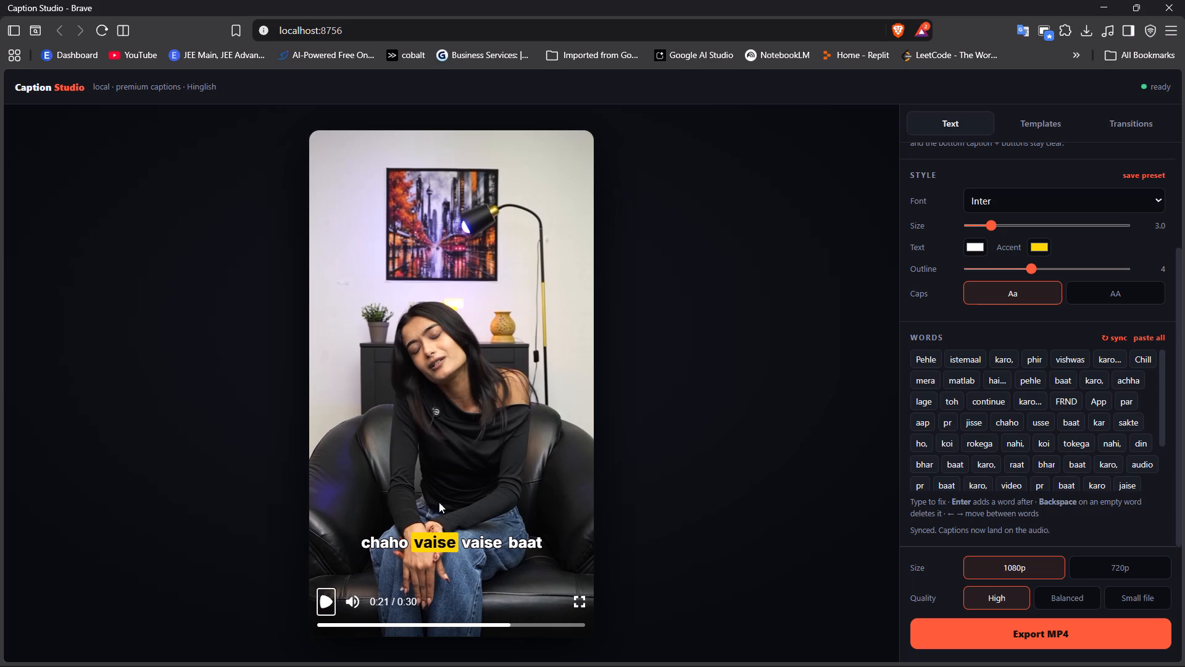
# Start the MP4 export of the captioned vertical video at 1080p and High quality.
pyautogui.click(1008, 638)
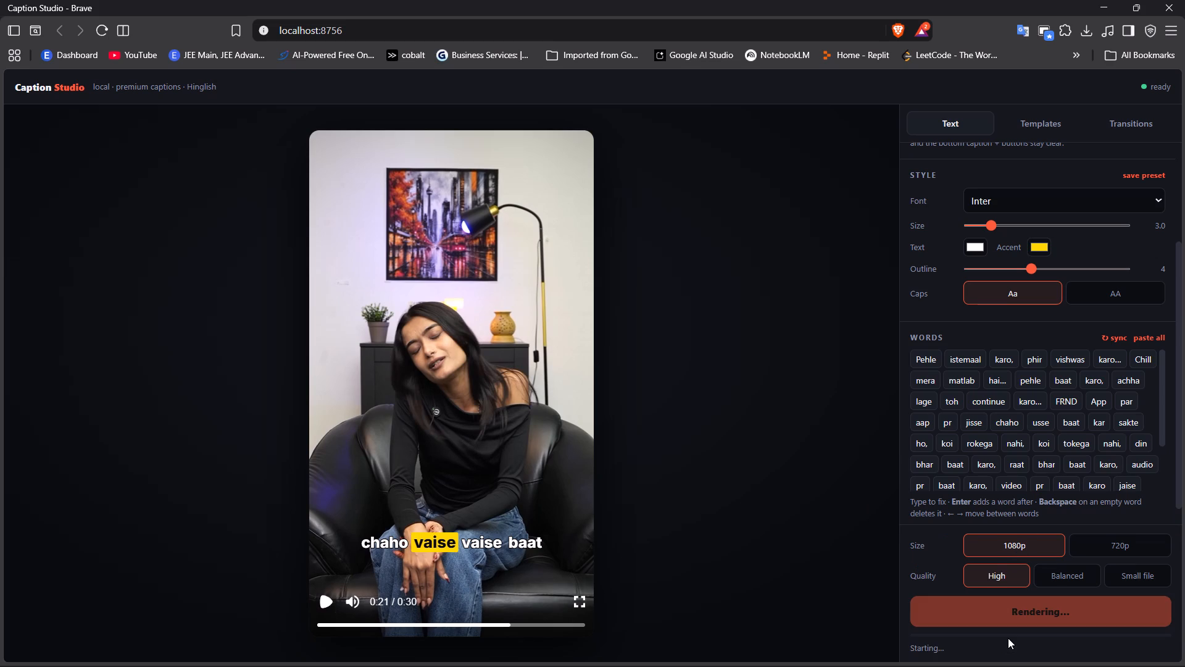
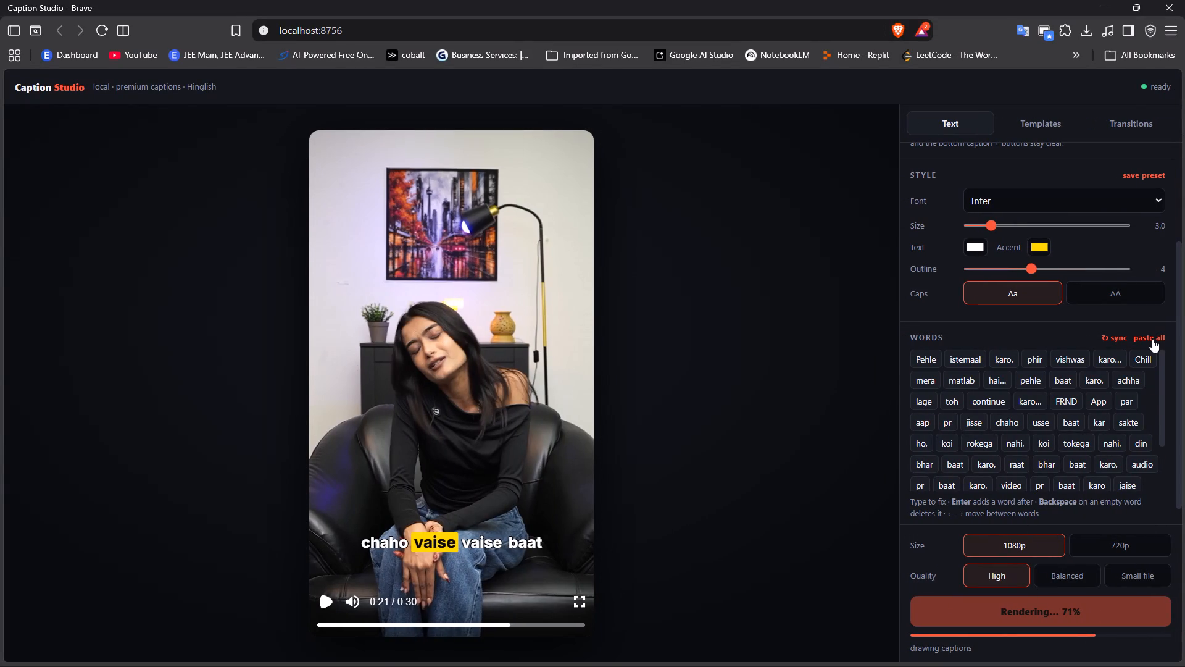
# Copy the full corrected caption script from the words editor and close the editor without replacing the words.
pyautogui.click(1145, 335)
pyautogui.click(1099, 364)
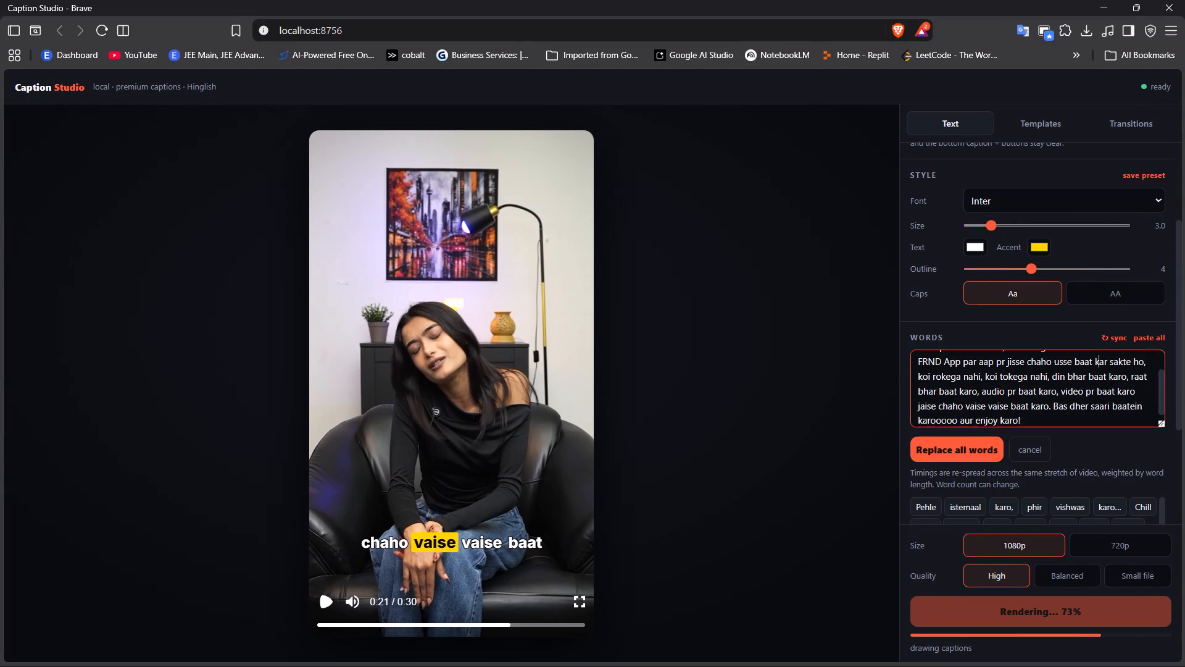
pyautogui.hotkey('ctrl', 'a')
pyautogui.hotkey('ctrl', 'c')
pyautogui.hotkey('ctrl', 'c')
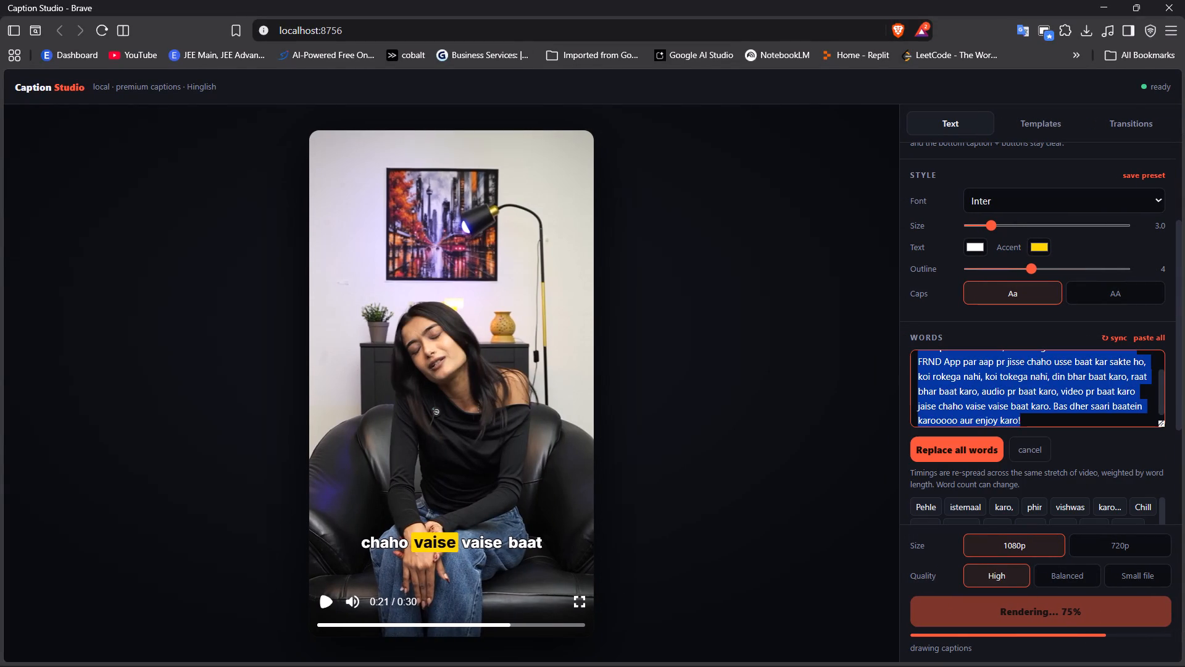
pyautogui.hotkey('ctrl', 'c')
pyautogui.hotkey('ctrl', 'c')
pyautogui.hotkey('ctrl', 'c')
pyautogui.hotkey('ctrl', 'c')
pyautogui.hotkey('ctrl', 'c')
pyautogui.hotkey('ctrl', 'c')
pyautogui.hotkey('ctrl', 'c')
pyautogui.hotkey('ctrl', 'c')
pyautogui.hotkey('ctrl', 'c')
pyautogui.hotkey('ctrl', 'c')
pyautogui.click(843, 465)
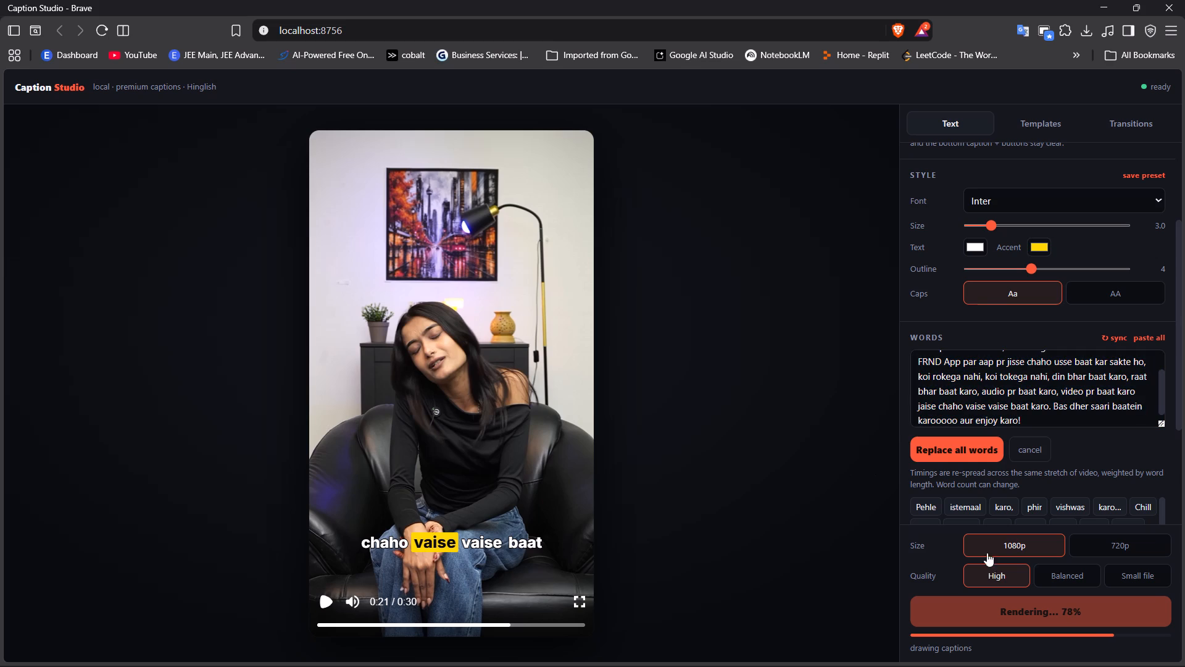
pyautogui.click(1024, 454)
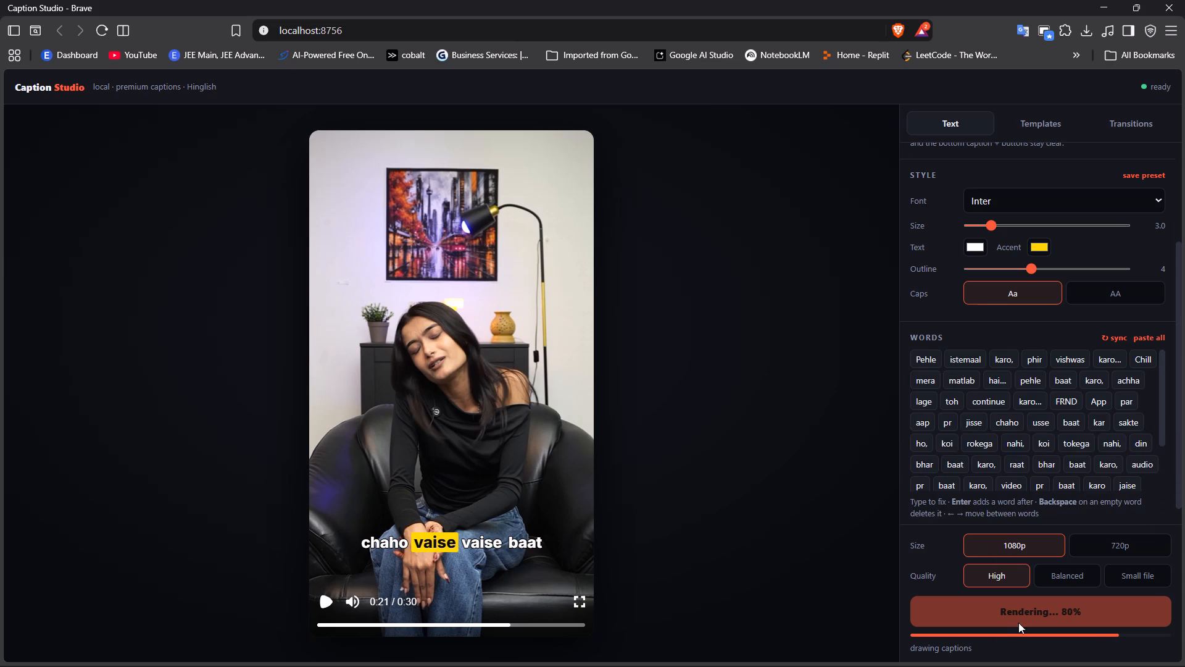
# Download the rendered vertical video and save it as 6 in the pr 17 folder.
pyautogui.scroll(6, 1031, 403)
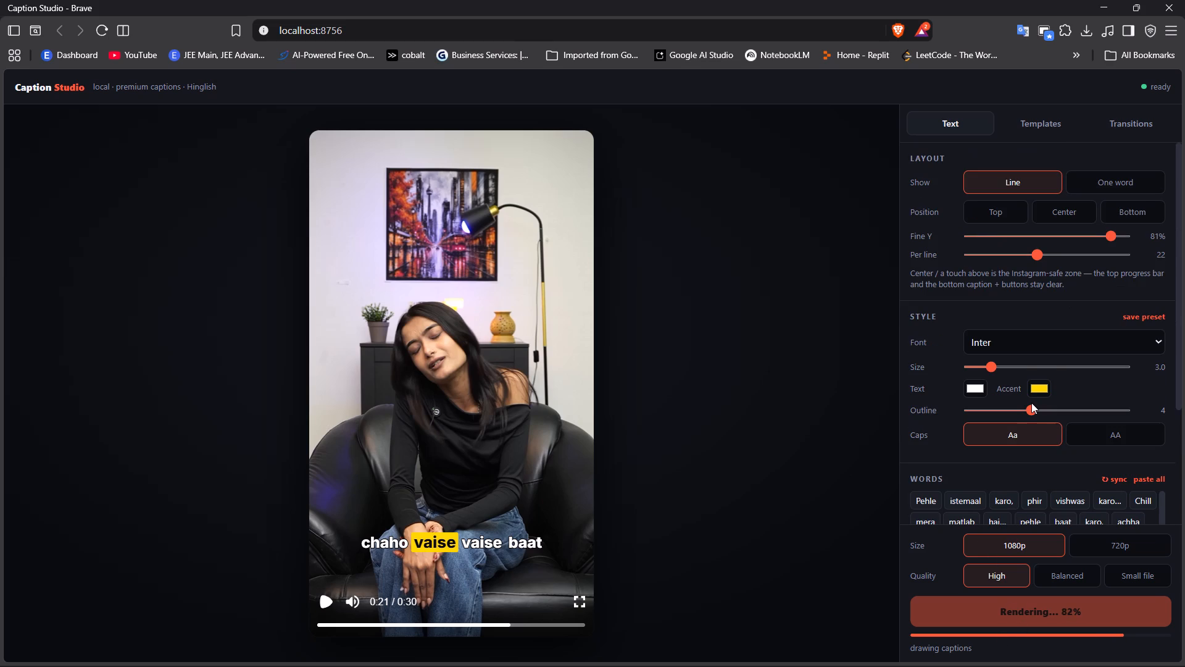
pyautogui.scroll(-4, 1031, 403)
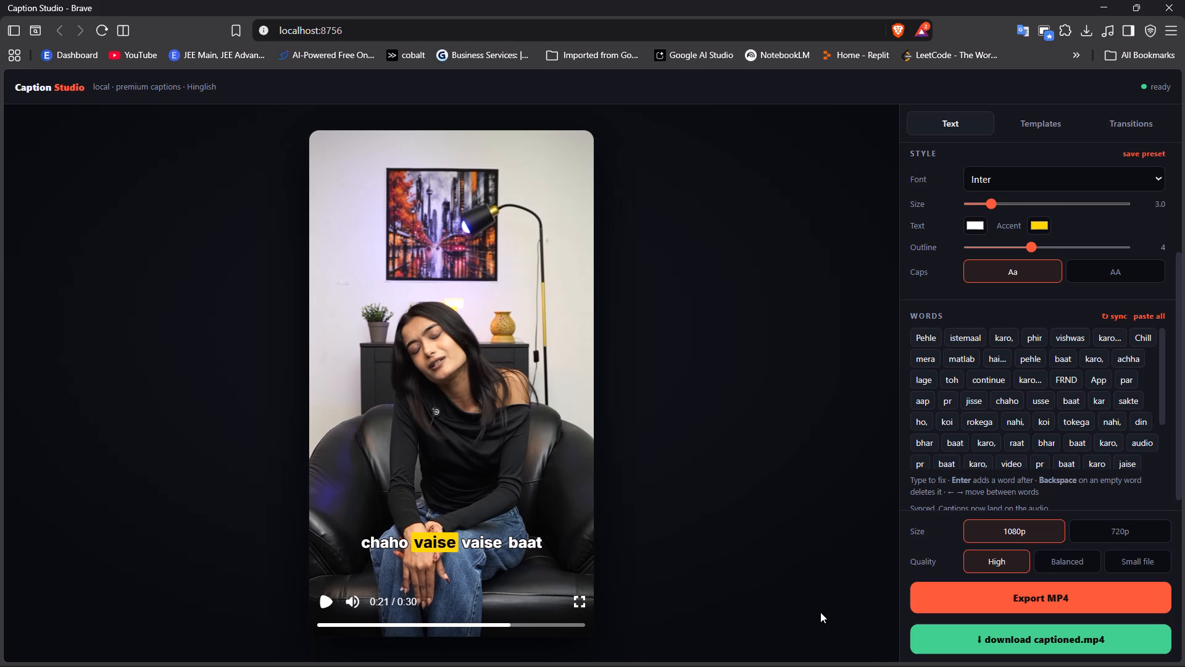
pyautogui.click(973, 637)
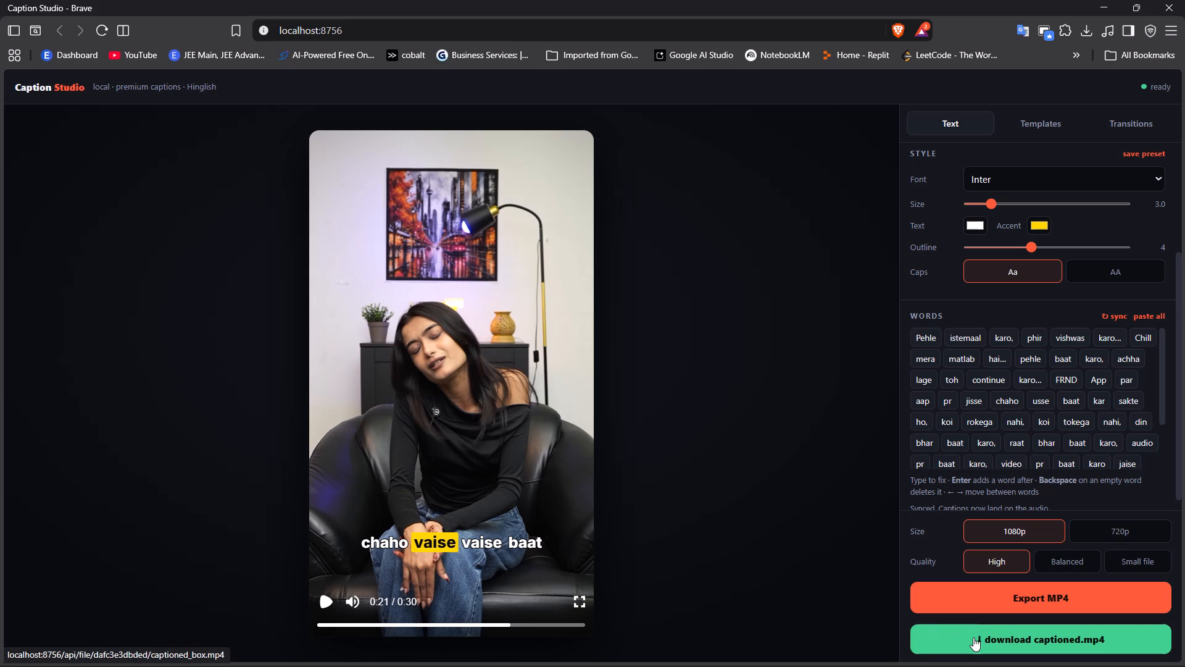
pyautogui.press('6')
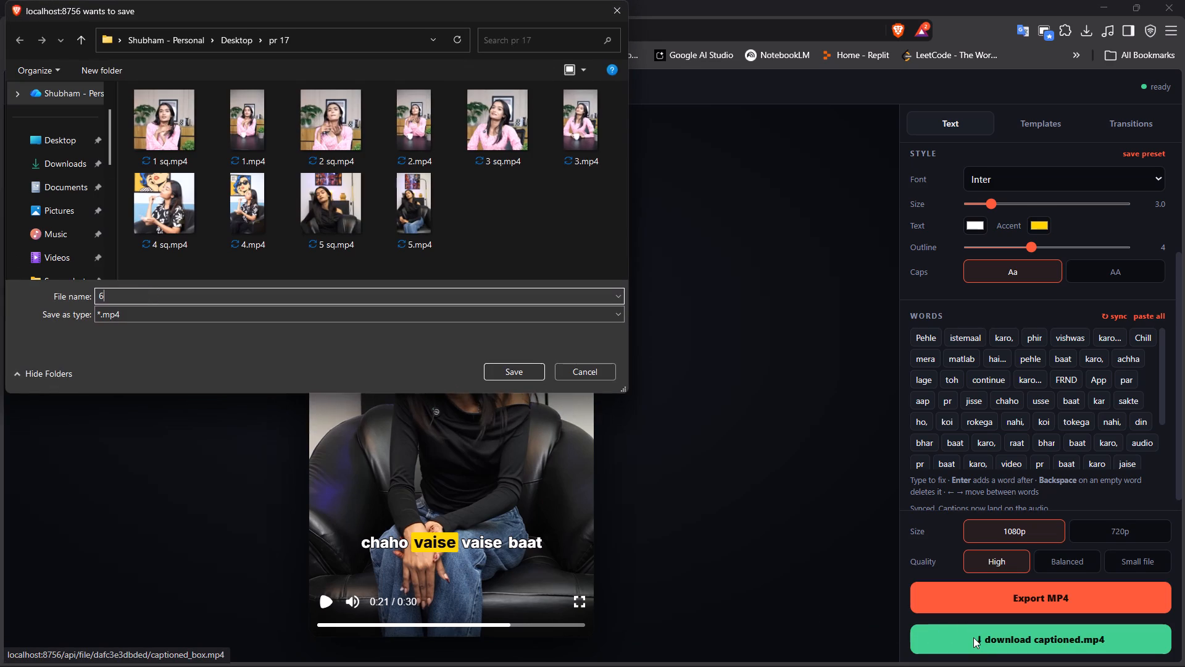
pyautogui.press('Return')
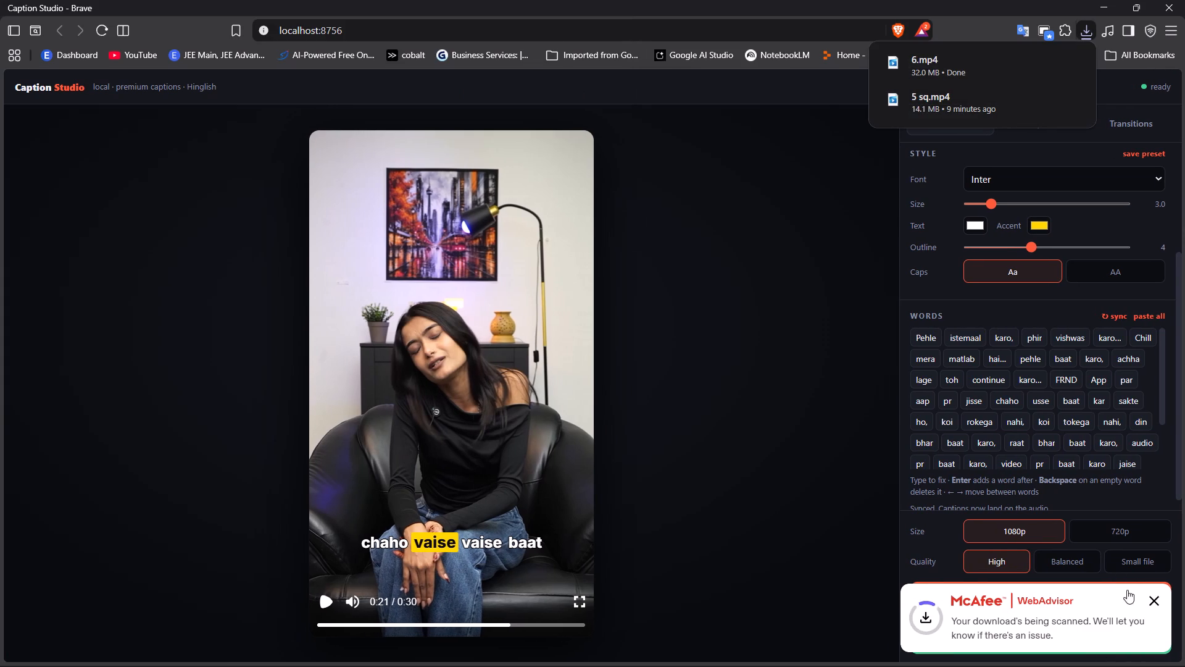
pyautogui.click(1152, 602)
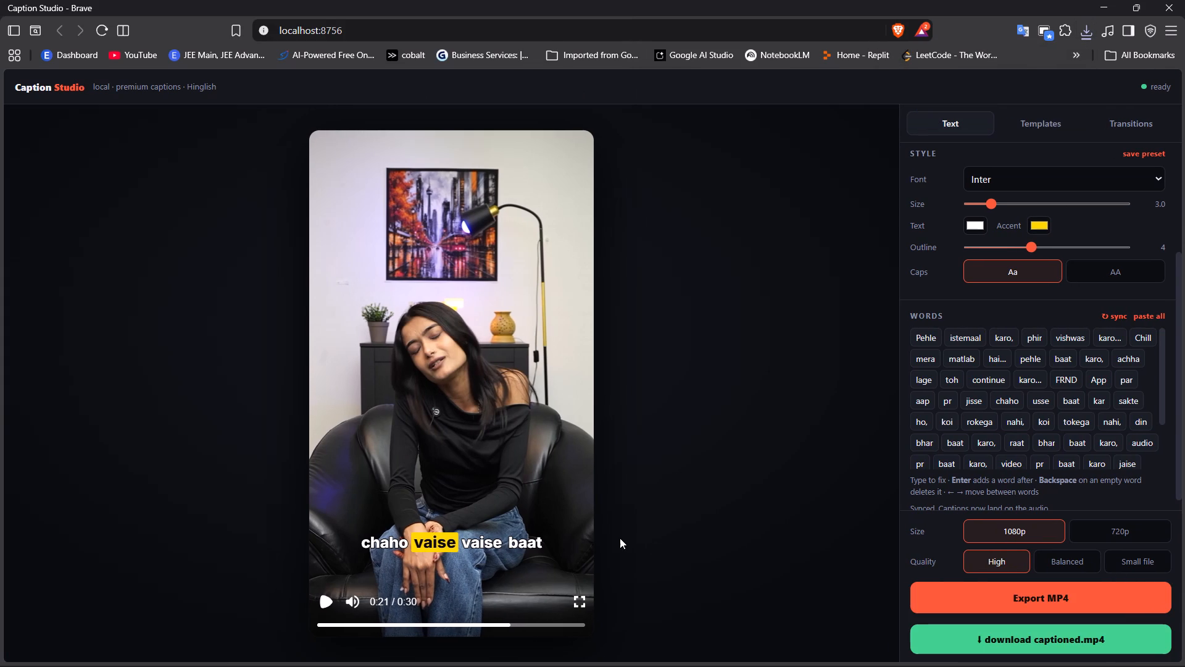
# Reload Caption Studio, paste the copied script as the spoken script, load 6 sq.mp4 from the exp folder and transcribe it.
pyautogui.click(104, 35)
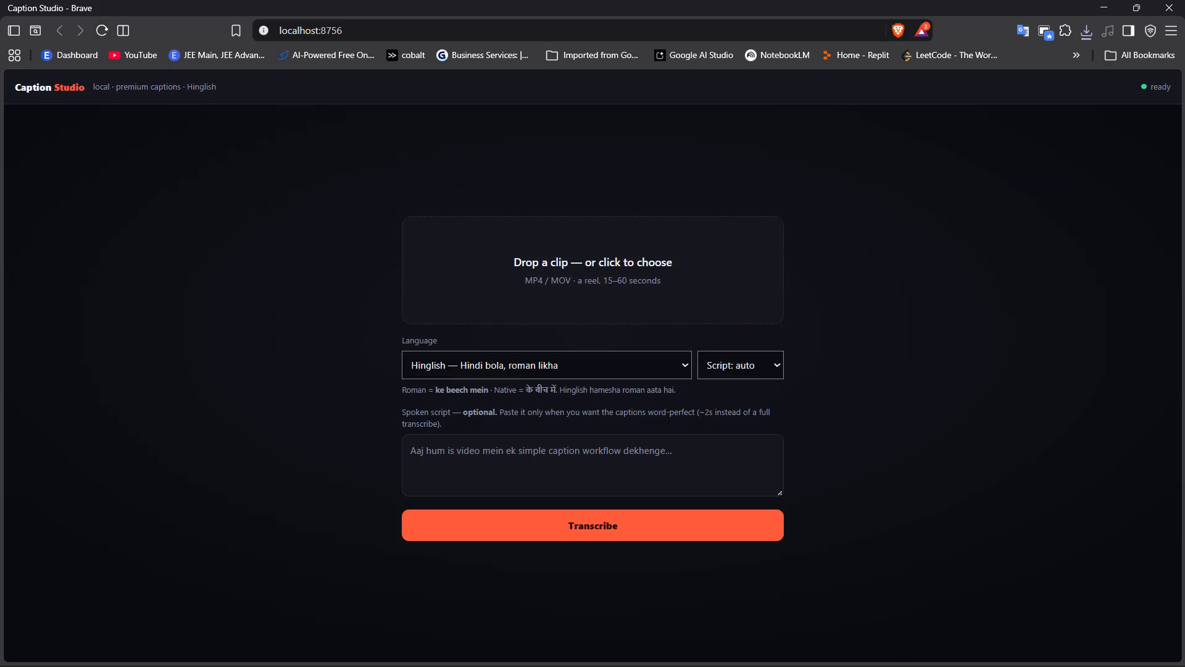
pyautogui.click(517, 451)
pyautogui.hotkey('ctrl', 'v')
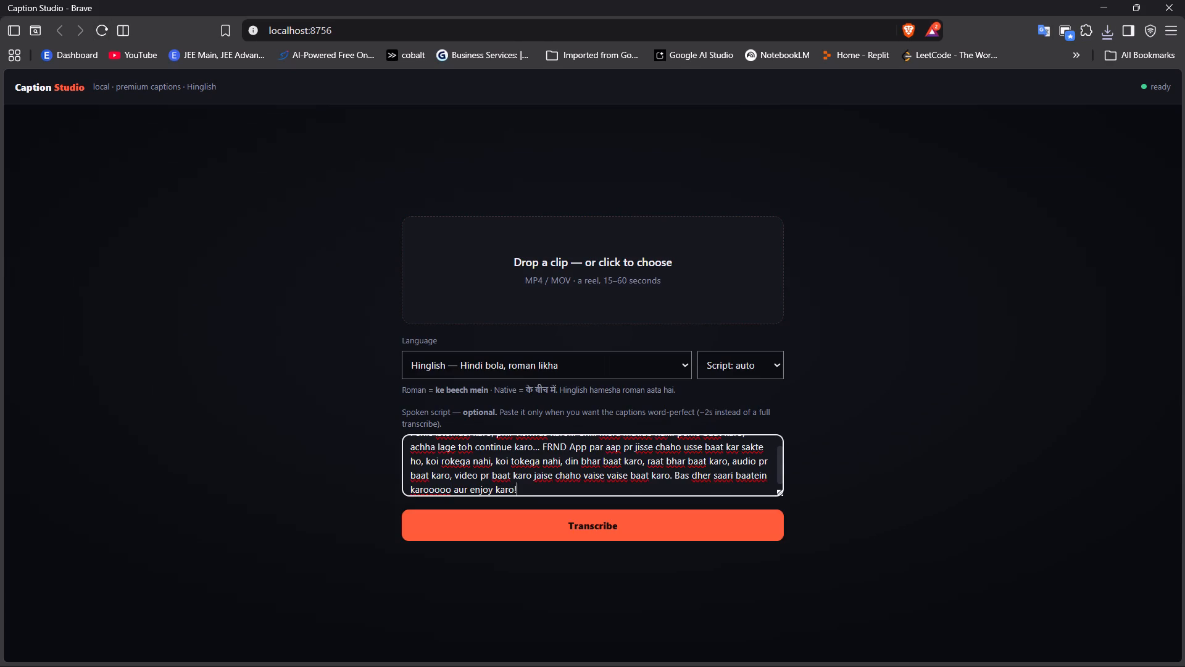
pyautogui.click(616, 269)
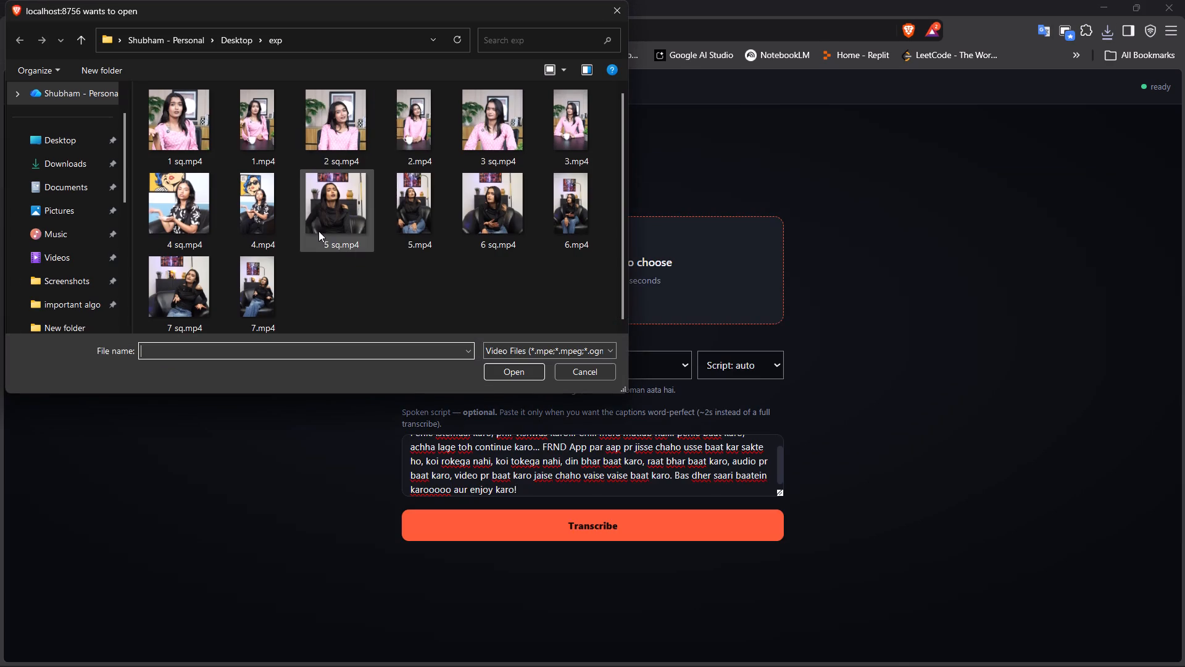
pyautogui.click(515, 237)
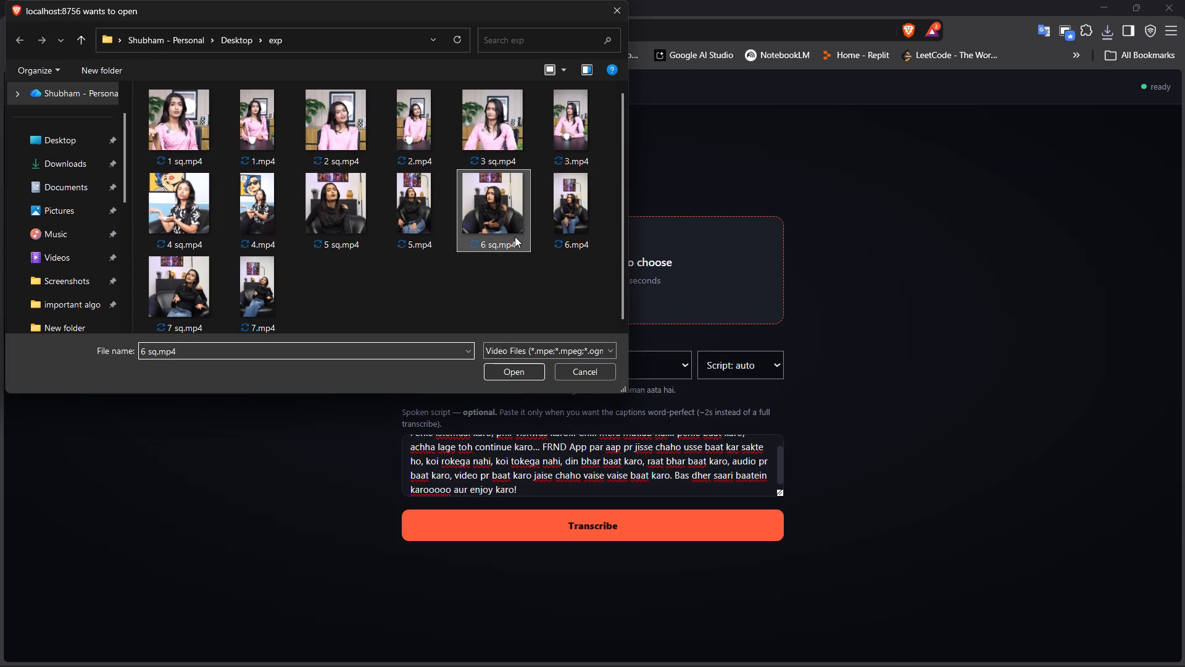
pyautogui.click(523, 373)
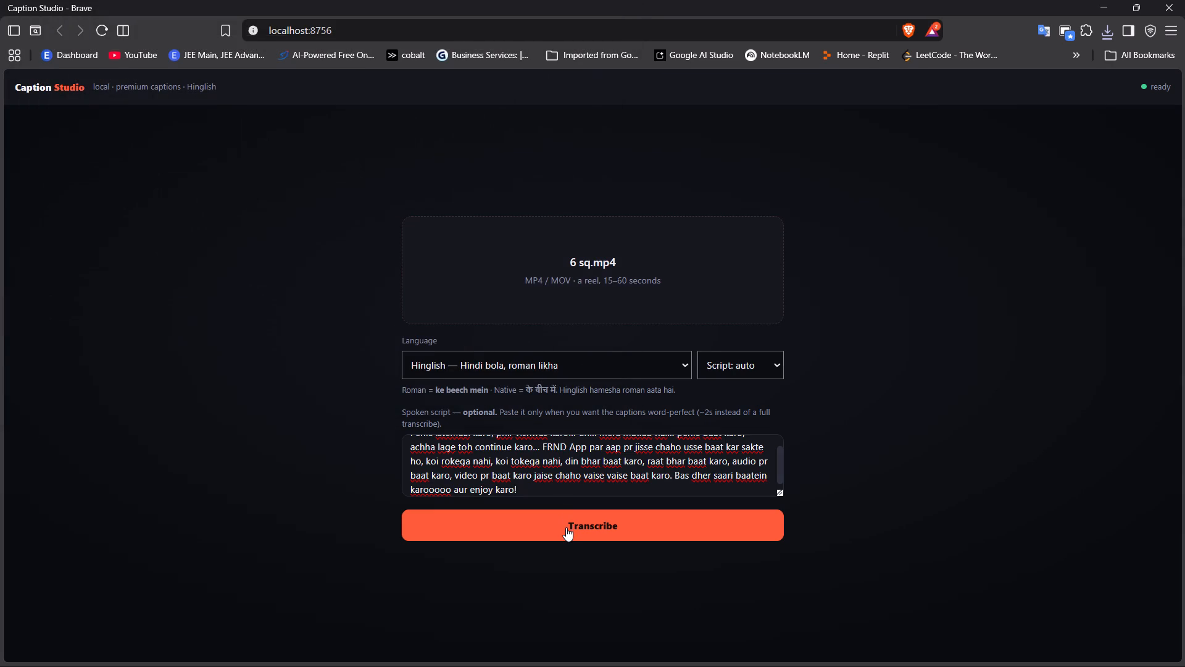
pyautogui.click(566, 527)
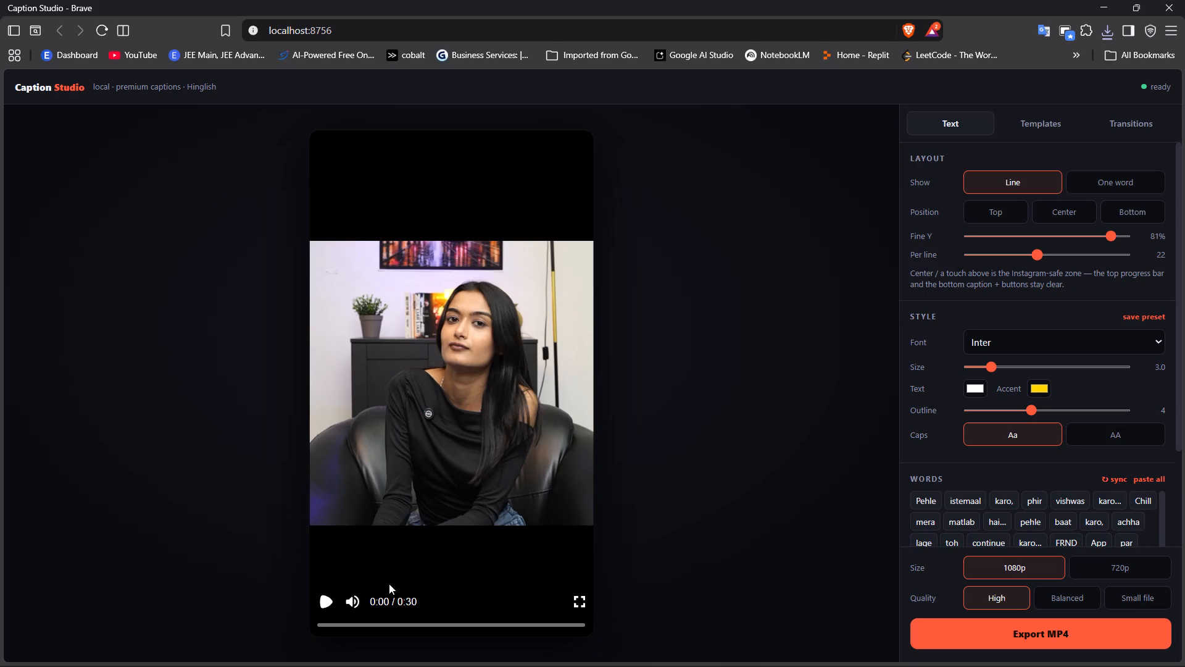
pyautogui.click(324, 602)
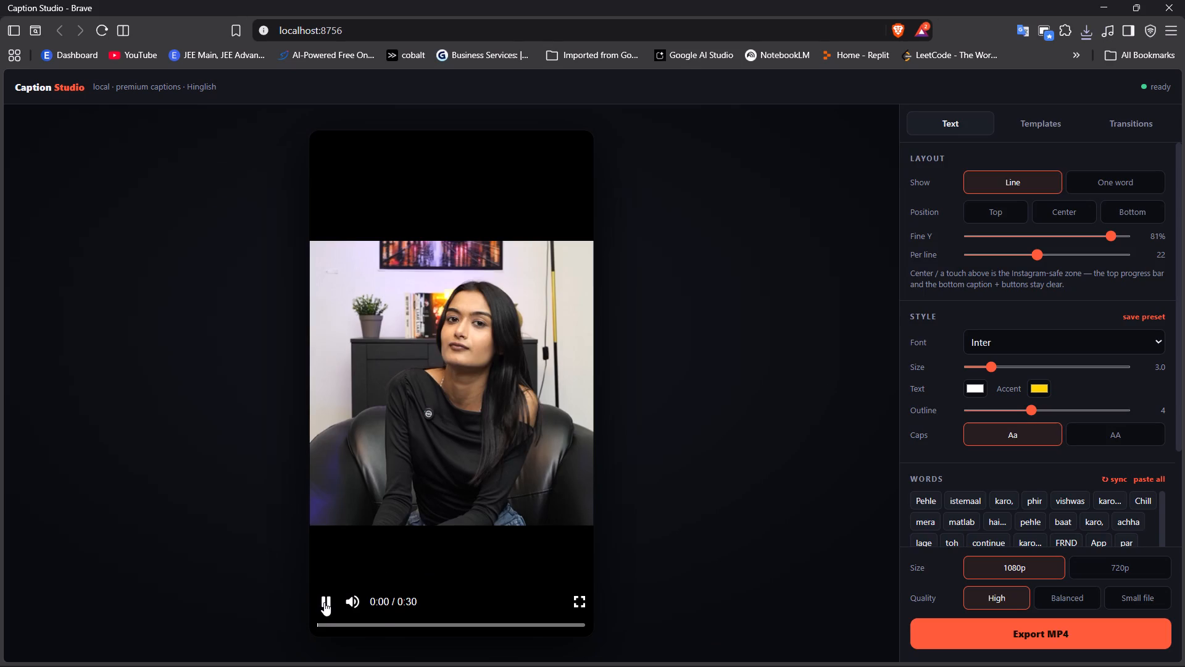
pyautogui.press('space')
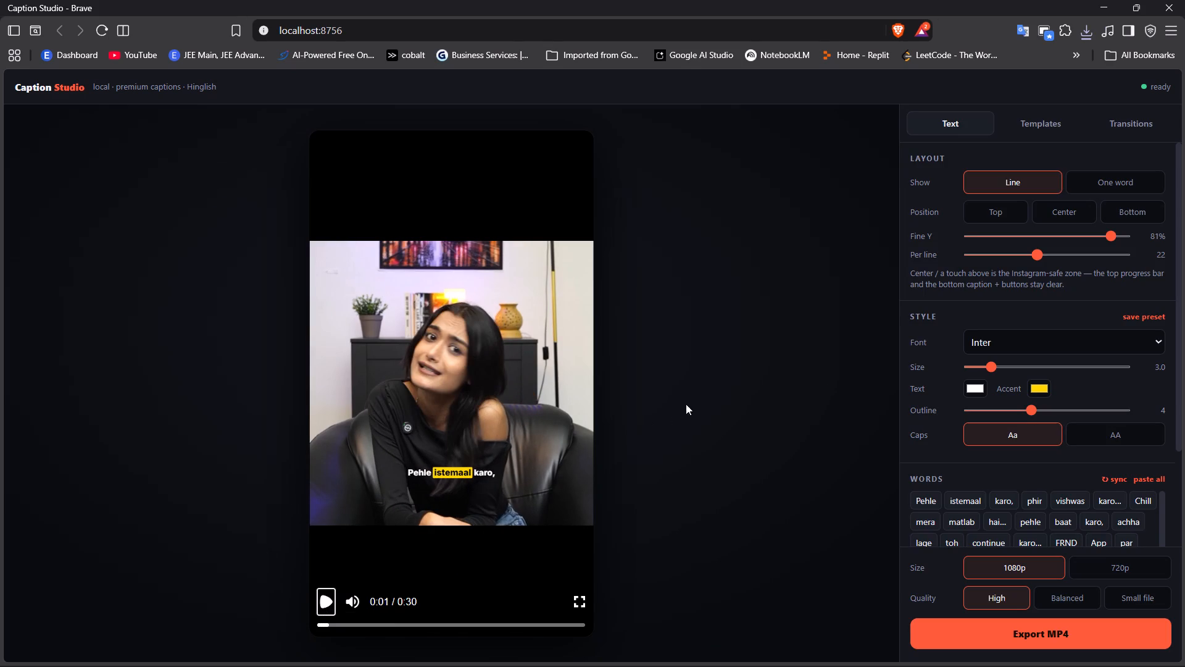
pyautogui.moveTo(990, 367); pyautogui.dragTo(1000, 372)
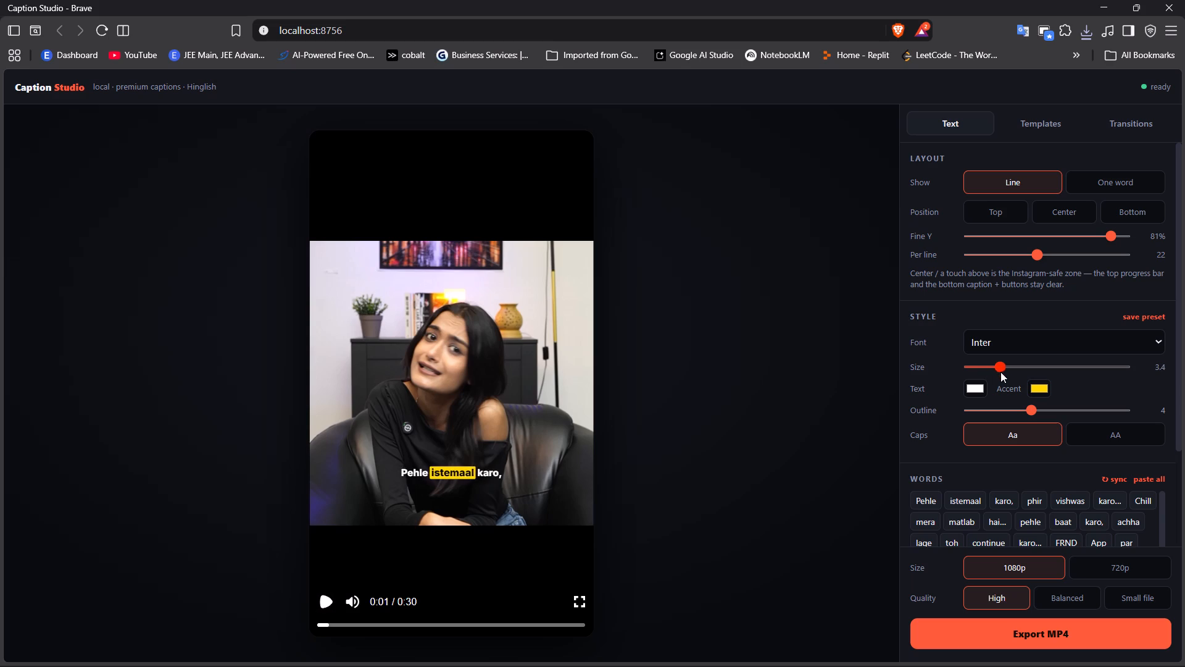
pyautogui.moveTo(1000, 372); pyautogui.dragTo(1019, 372)
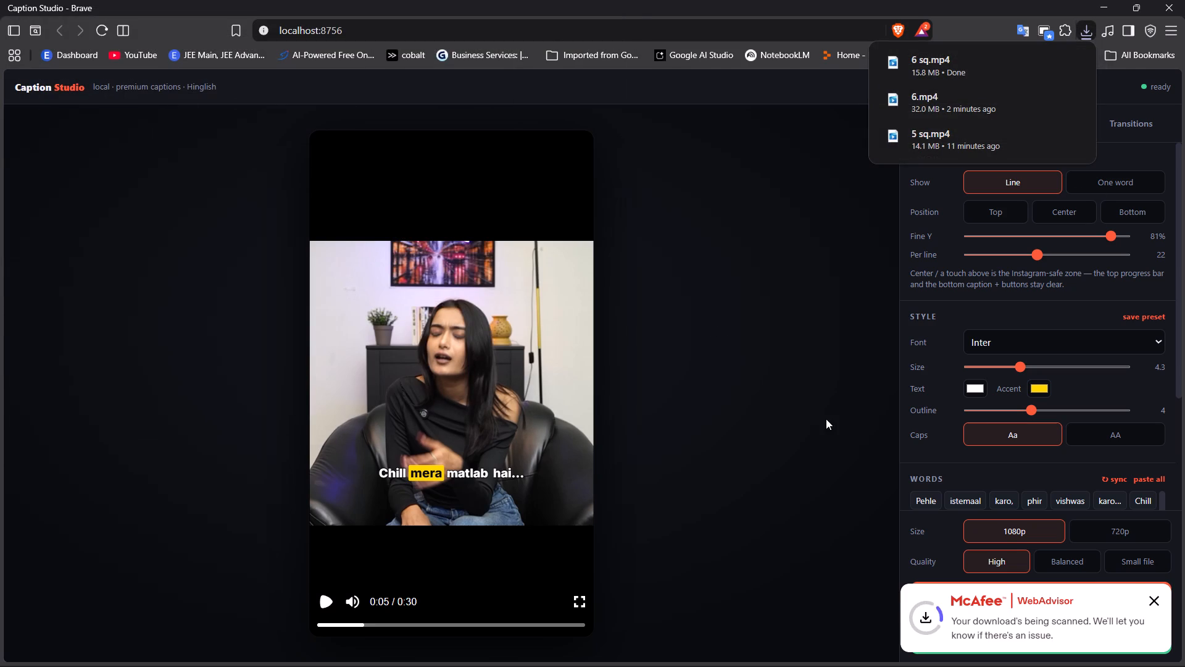
pyautogui.click(1153, 593)
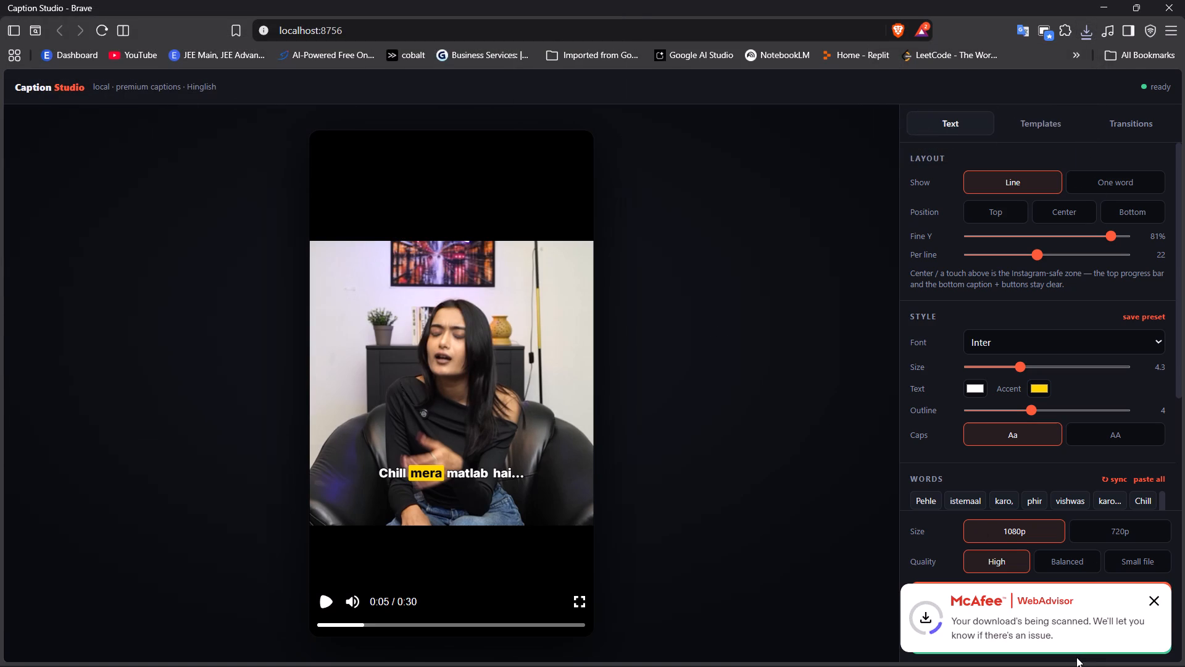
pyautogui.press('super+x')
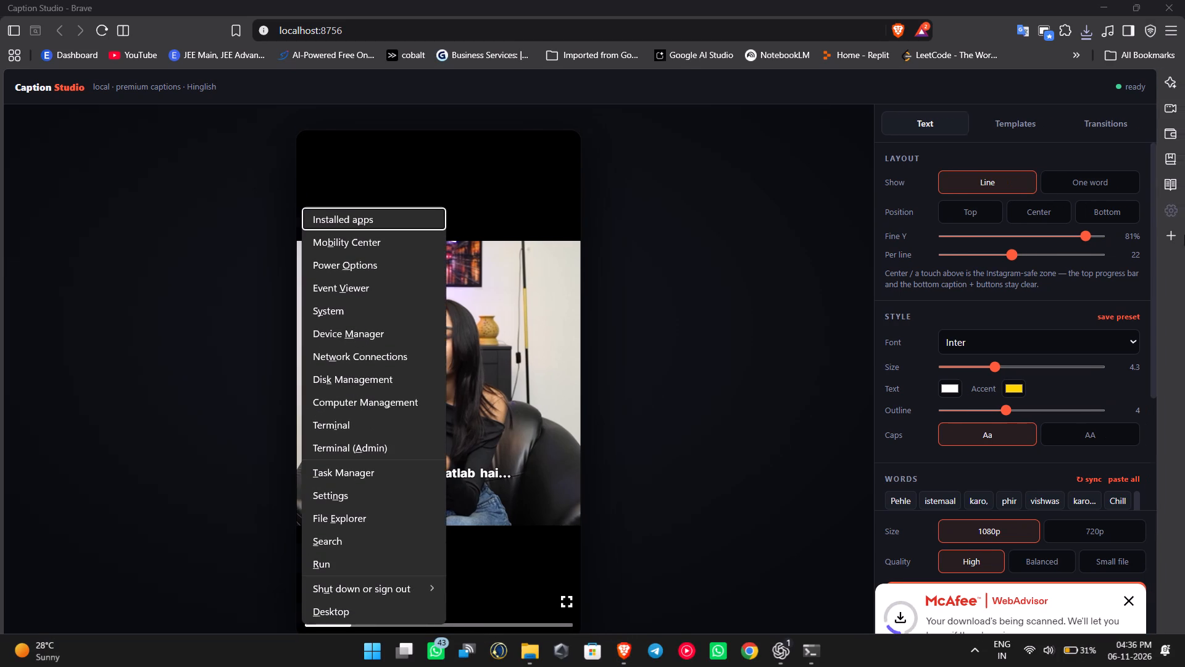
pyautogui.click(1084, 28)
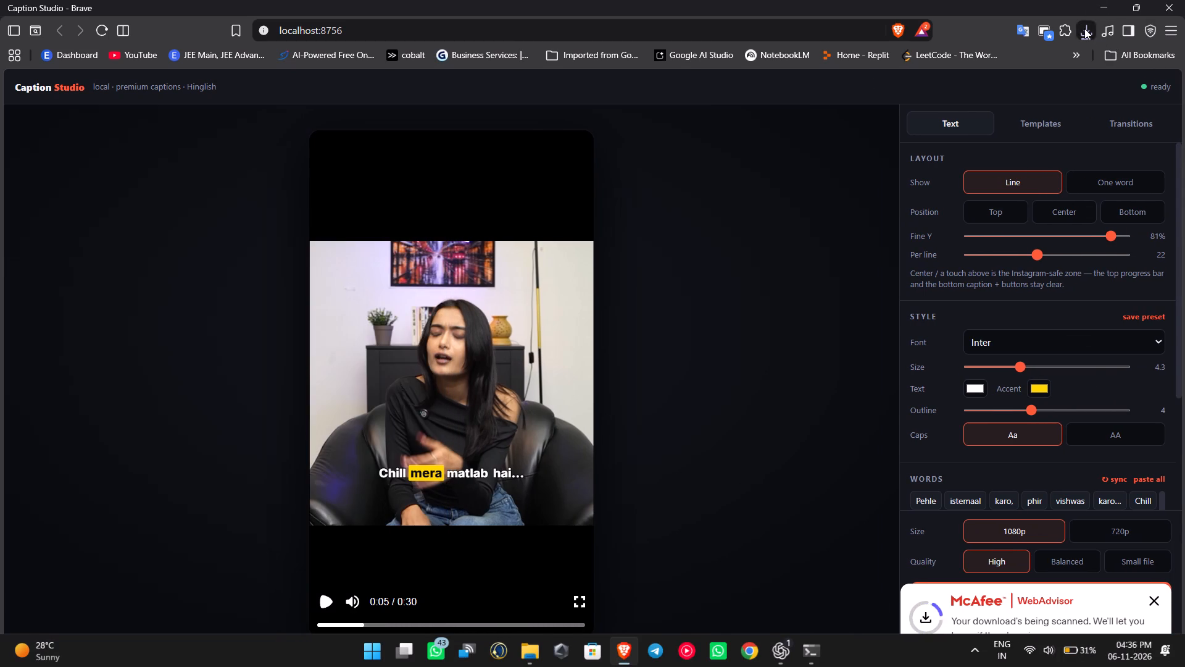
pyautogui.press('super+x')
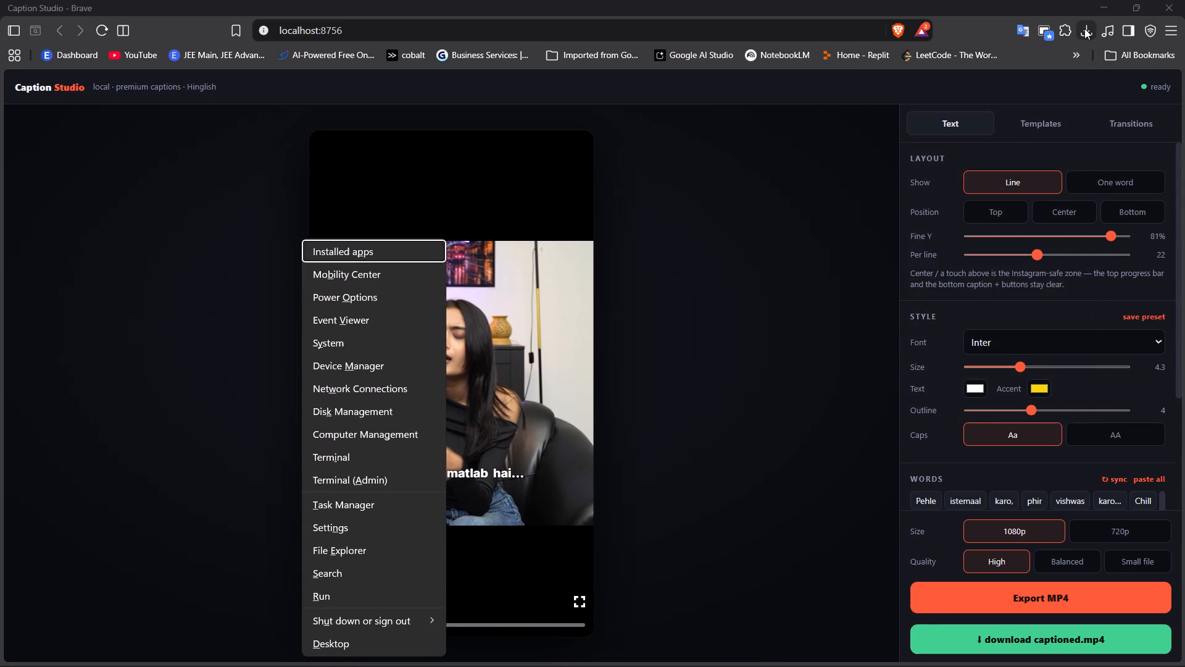